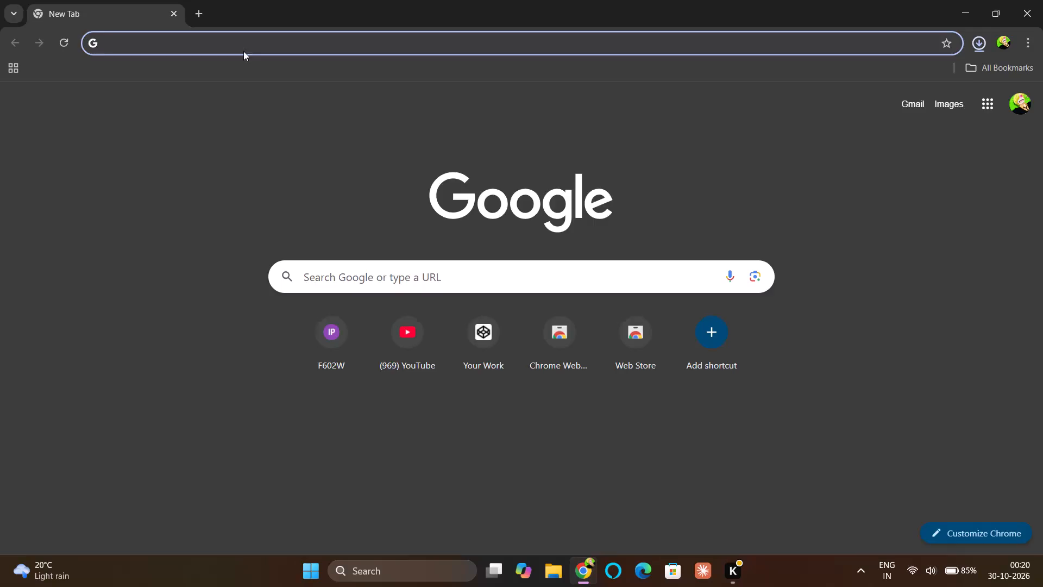
Open the Canva home page.
{"action": "left_click", "coordinate": [248, 43]}
{"action": "type", "text": "cav"}
{"action": "key", "text": "BackSpace"}
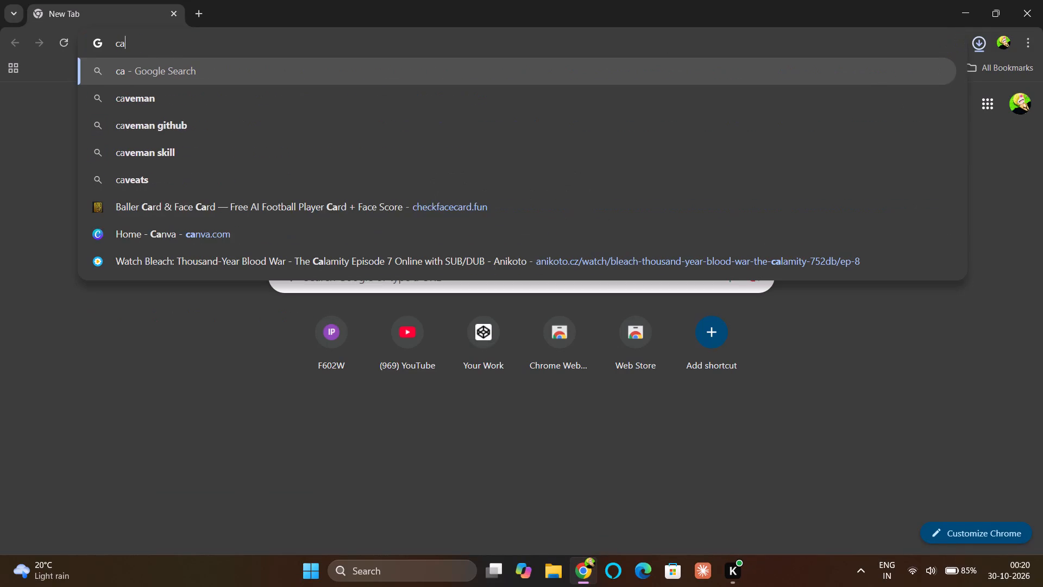
{"action": "left_click", "coordinate": [174, 173]}
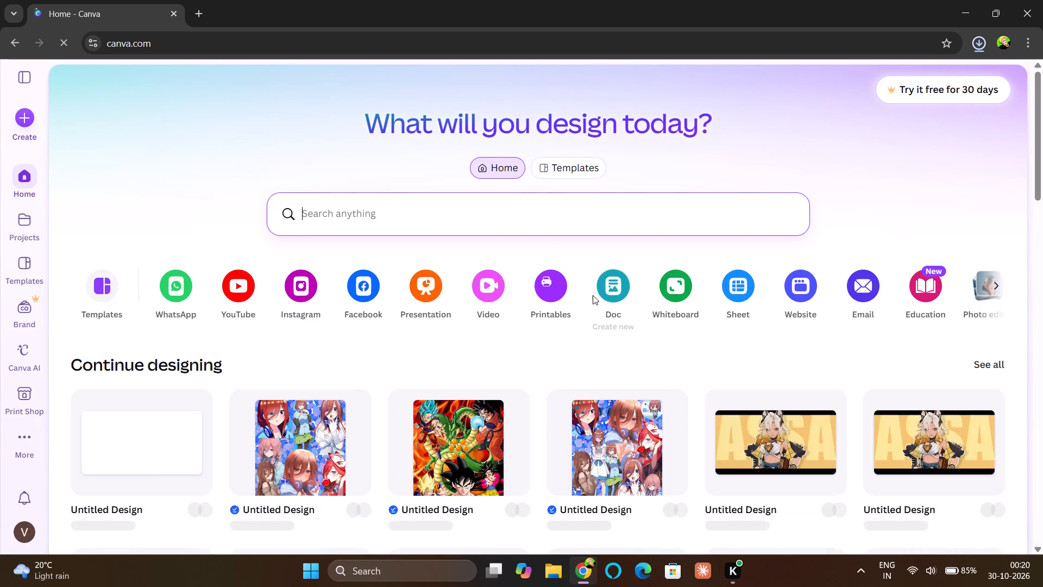
Create a blank Poster (A2, Portrait) design from the Printables category.
{"action": "left_click", "coordinate": [559, 292]}
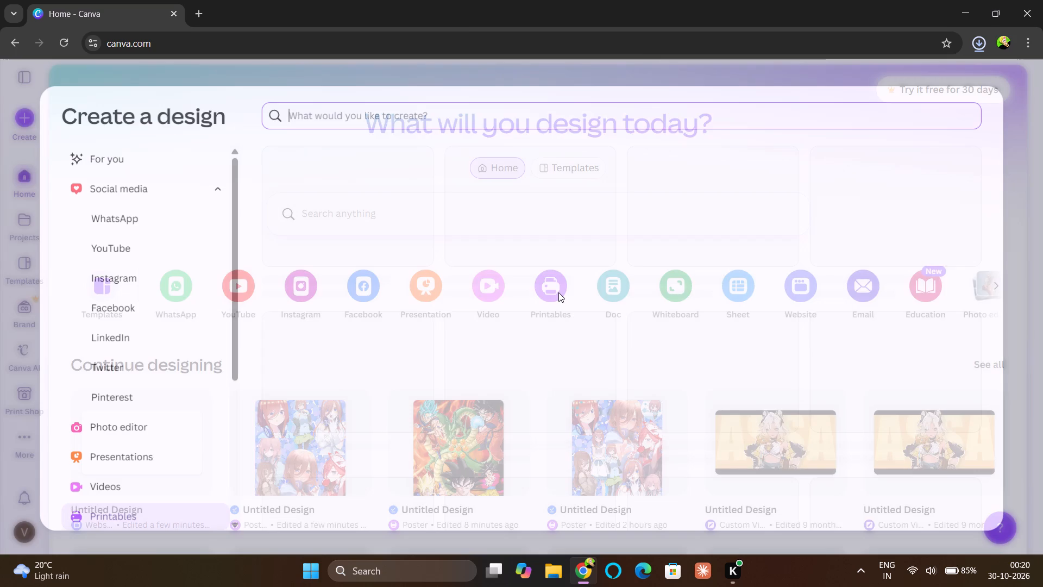
{"action": "left_click", "coordinate": [1021, 103]}
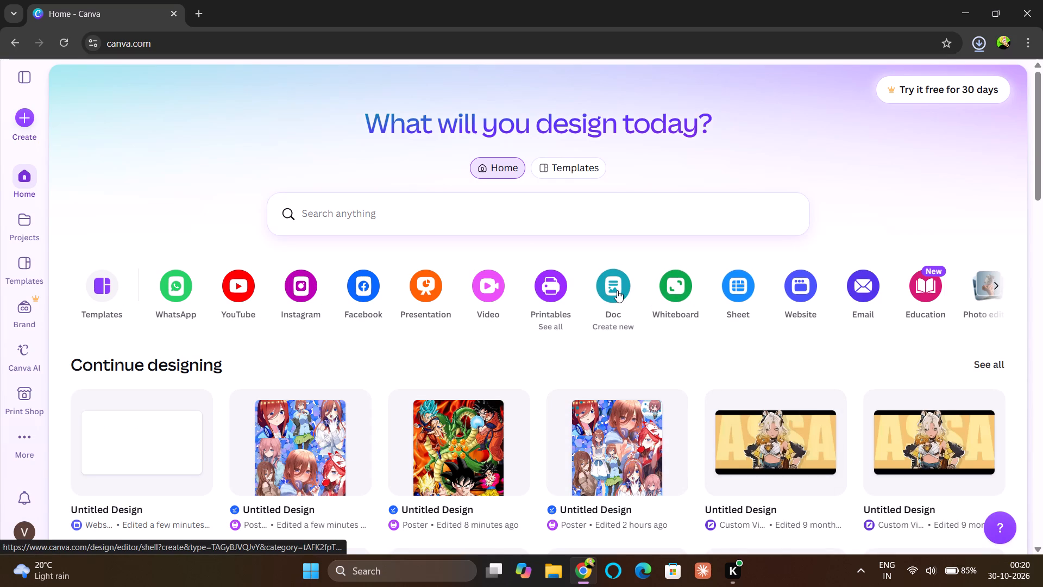
{"action": "left_click", "coordinate": [554, 294]}
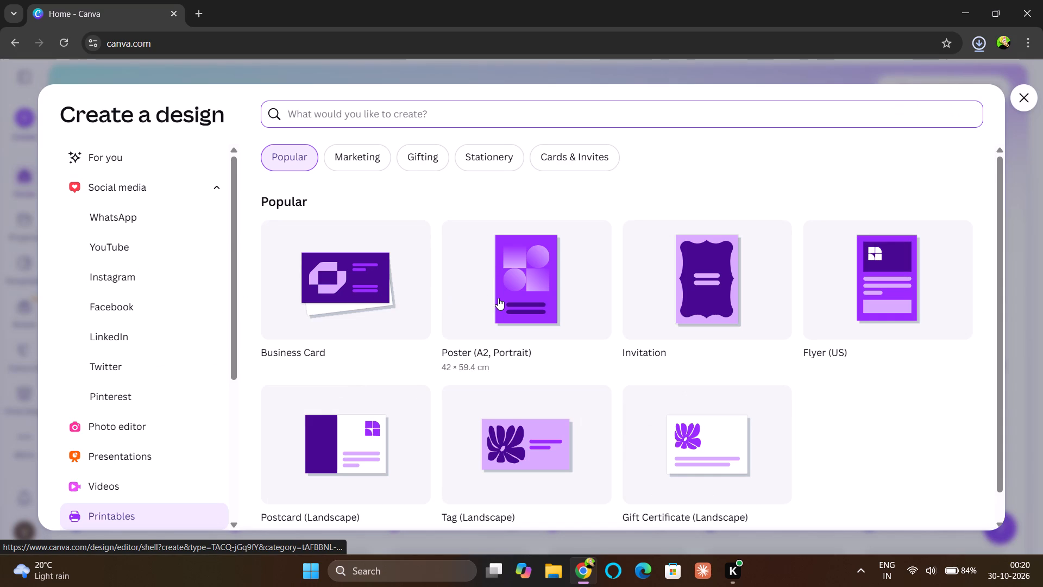
{"action": "left_click", "coordinate": [498, 298]}
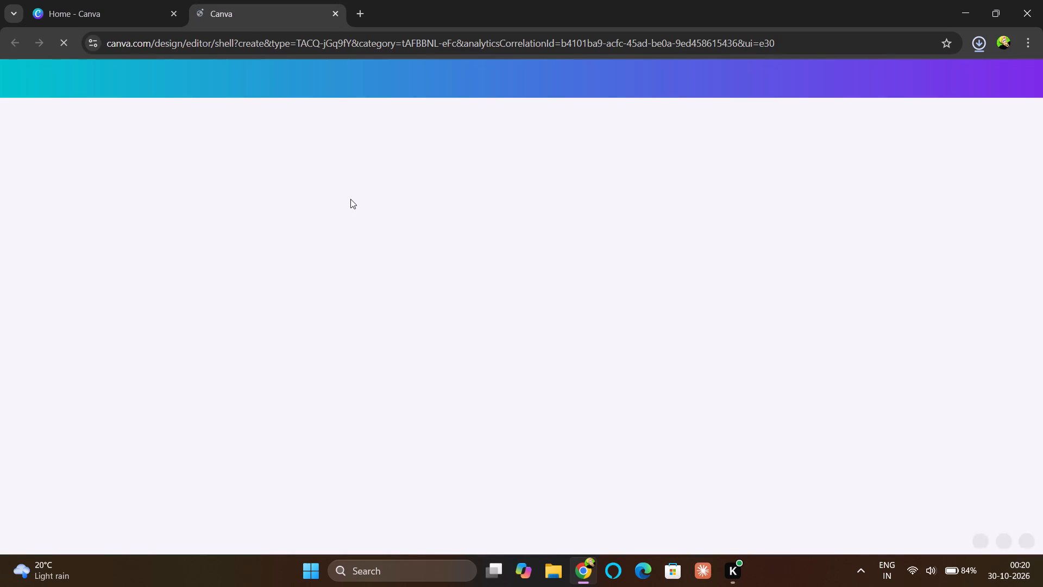
Open a new browser tab for a web search.
{"action": "left_click", "coordinate": [357, 16]}
{"action": "left_click", "coordinate": [366, 41]}
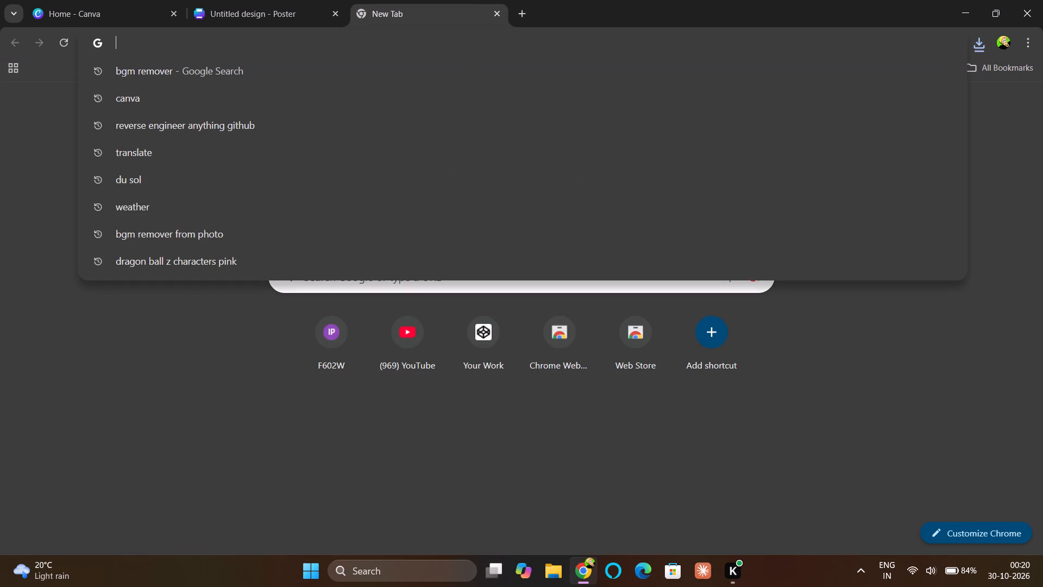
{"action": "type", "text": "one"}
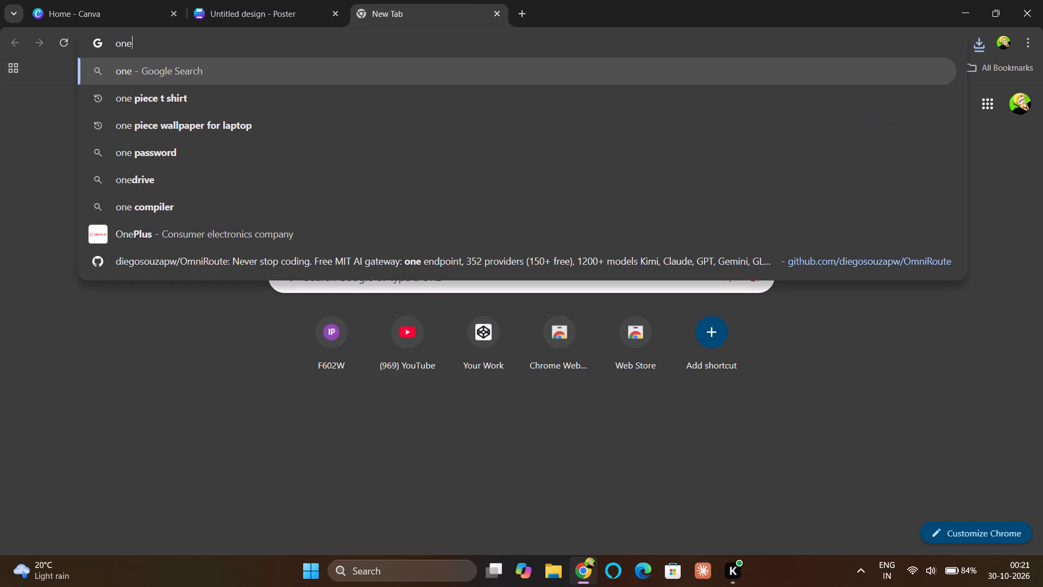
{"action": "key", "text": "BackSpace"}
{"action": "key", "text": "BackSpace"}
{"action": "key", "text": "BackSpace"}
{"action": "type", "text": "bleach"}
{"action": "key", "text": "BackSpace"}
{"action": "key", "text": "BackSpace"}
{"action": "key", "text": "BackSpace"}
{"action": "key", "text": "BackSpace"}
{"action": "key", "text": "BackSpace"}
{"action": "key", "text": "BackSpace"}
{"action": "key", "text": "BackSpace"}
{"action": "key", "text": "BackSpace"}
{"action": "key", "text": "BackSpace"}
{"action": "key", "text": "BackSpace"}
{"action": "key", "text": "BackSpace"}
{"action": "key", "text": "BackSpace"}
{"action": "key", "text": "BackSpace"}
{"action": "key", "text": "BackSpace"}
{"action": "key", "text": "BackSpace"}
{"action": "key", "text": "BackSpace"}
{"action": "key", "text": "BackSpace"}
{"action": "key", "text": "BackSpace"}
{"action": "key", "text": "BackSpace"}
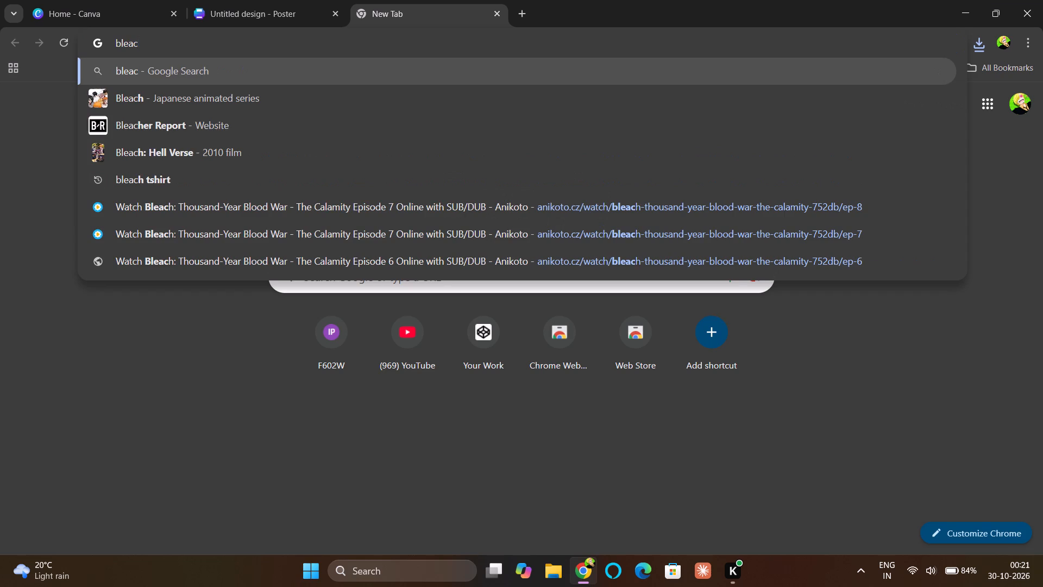
Search Google for "ichigo kurosaki png" and show the image results.
{"action": "type", "text": "ichi"}
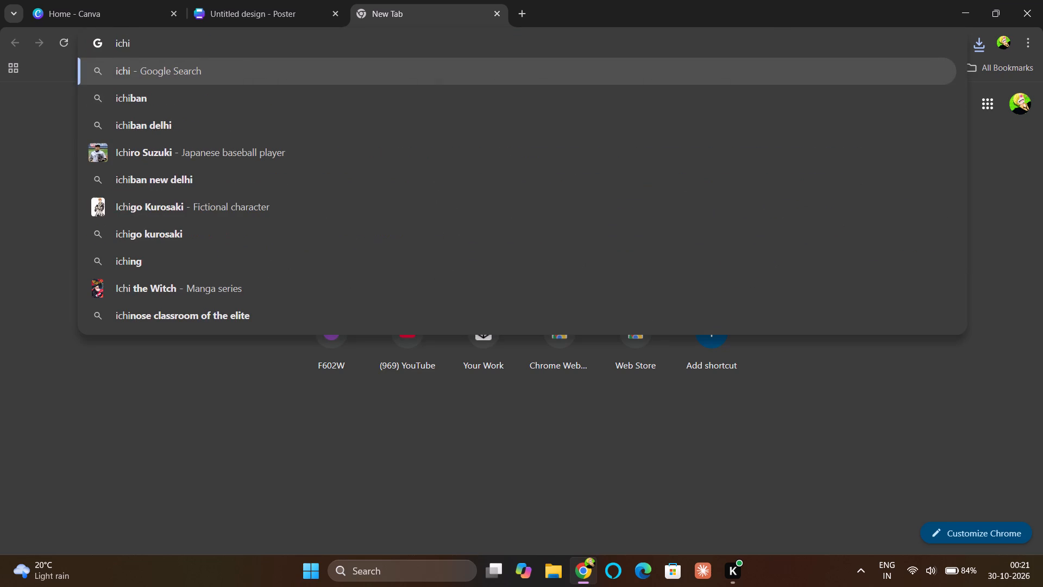
{"action": "key", "text": "BackSpace"}
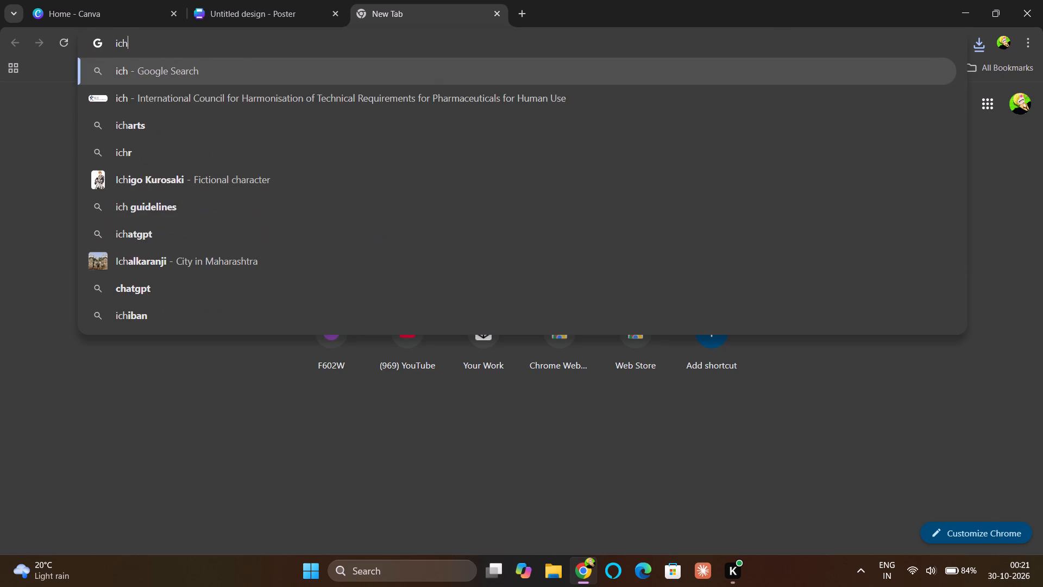
{"action": "type", "text": "igo"}
{"action": "key", "text": "Down"}
{"action": "key", "text": "space"}
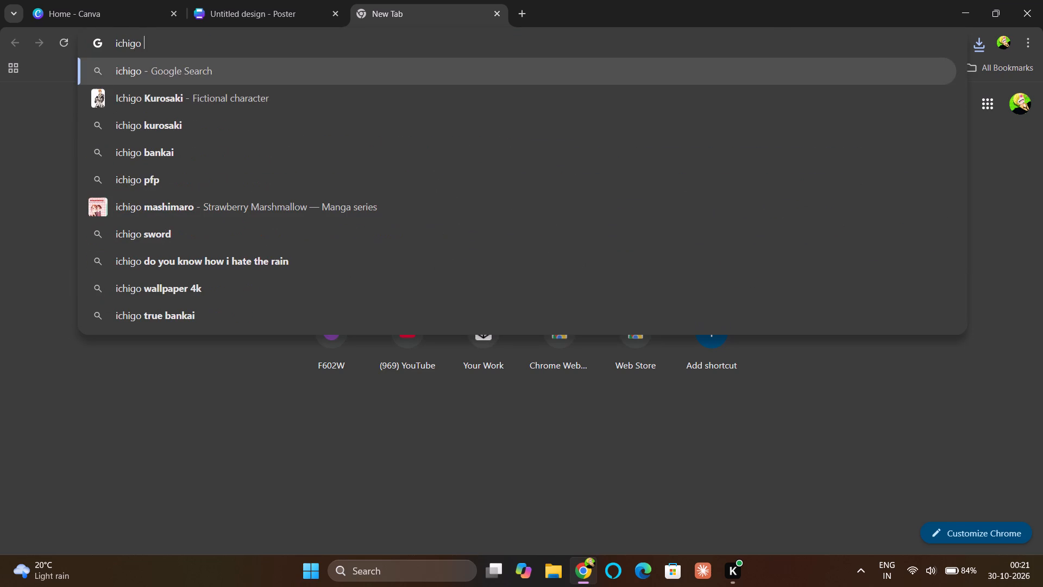
{"action": "key", "text": "Down"}
{"action": "key", "text": "space"}
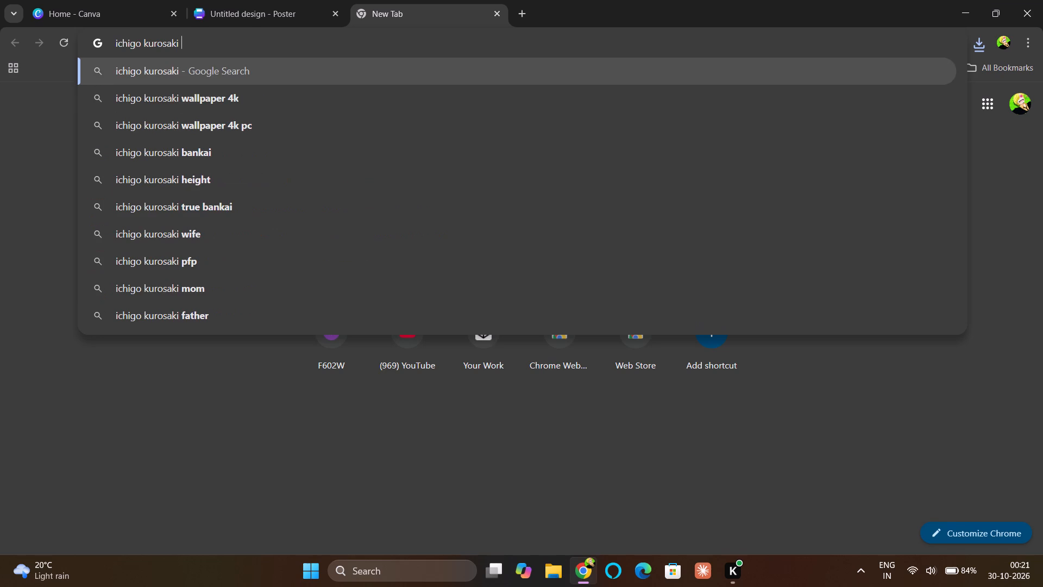
{"action": "type", "text": "png"}
{"action": "key", "text": "Return"}
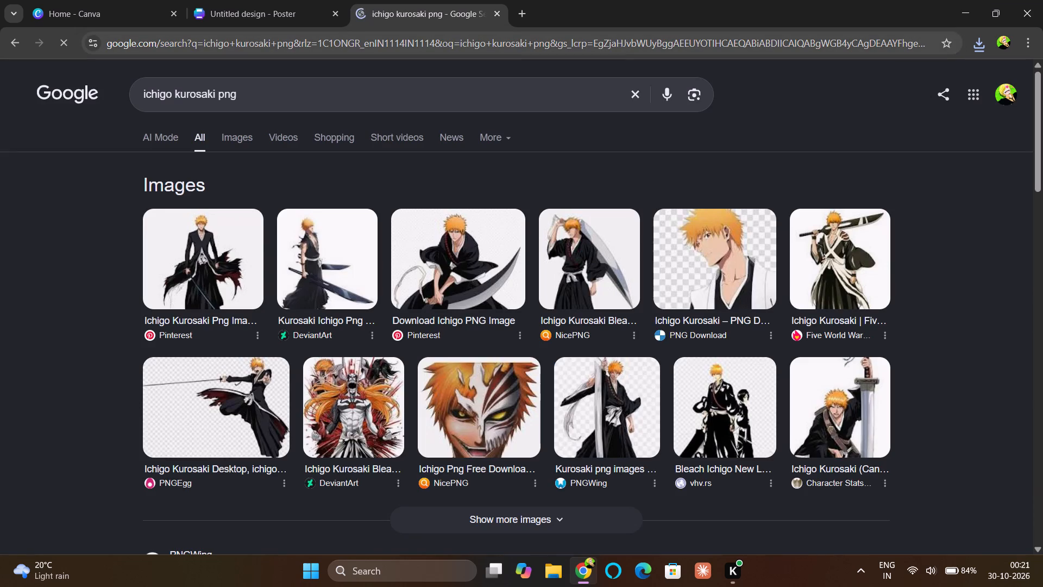
{"action": "left_click", "coordinate": [240, 139]}
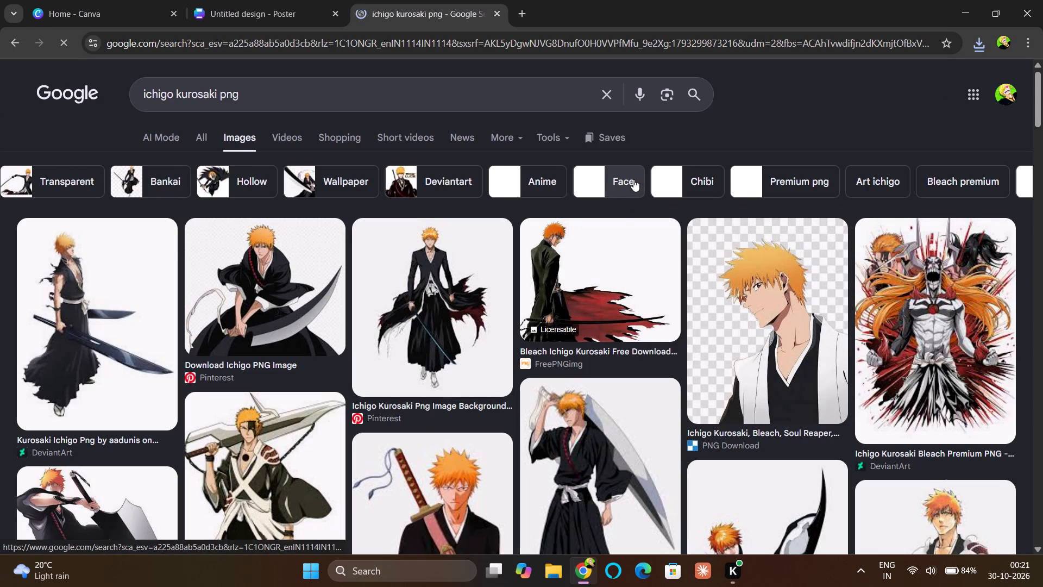
Save the DeviantArt "Ichigo Kurosaki Bleach Premium PNG" image from the results to the computer.
{"action": "right_click", "coordinate": [945, 298]}
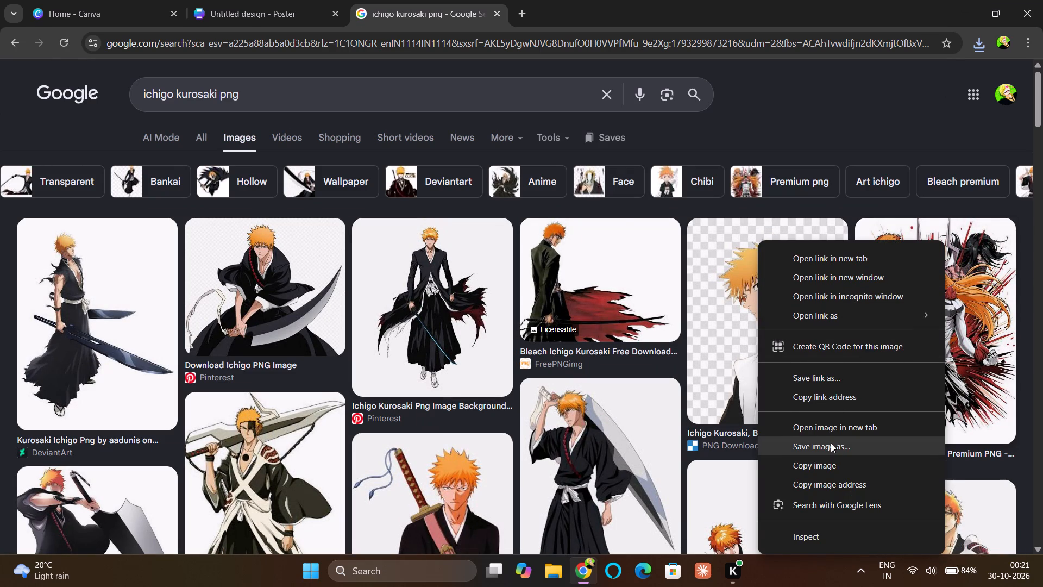
{"action": "left_click", "coordinate": [831, 443]}
{"action": "key", "text": "Return"}
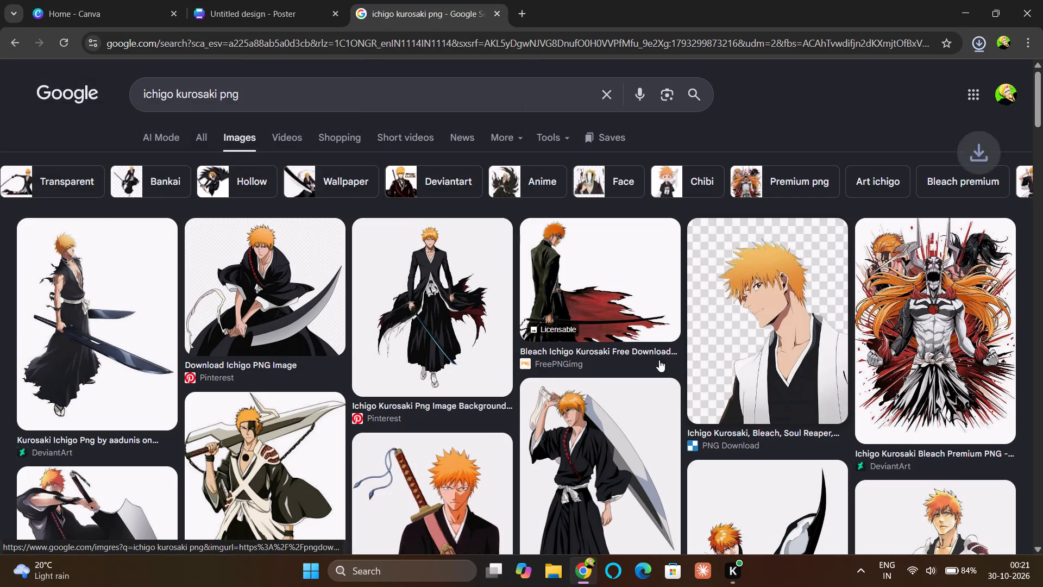
Search for "bgm remover" in a new tab and open the remove.bg image upload page.
{"action": "left_click", "coordinate": [523, 7]}
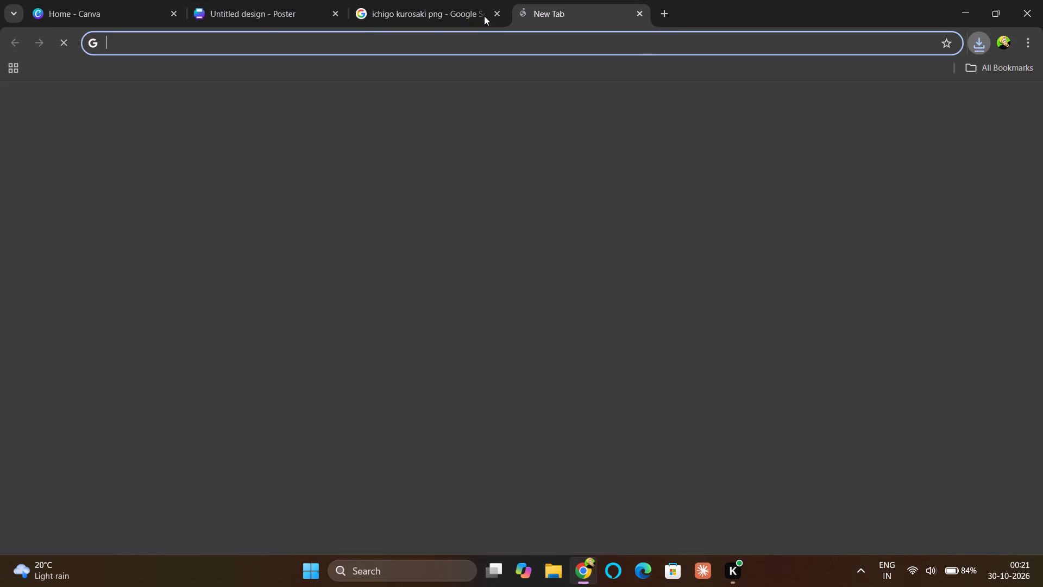
{"action": "left_click", "coordinate": [462, 40]}
{"action": "type", "text": "bg"}
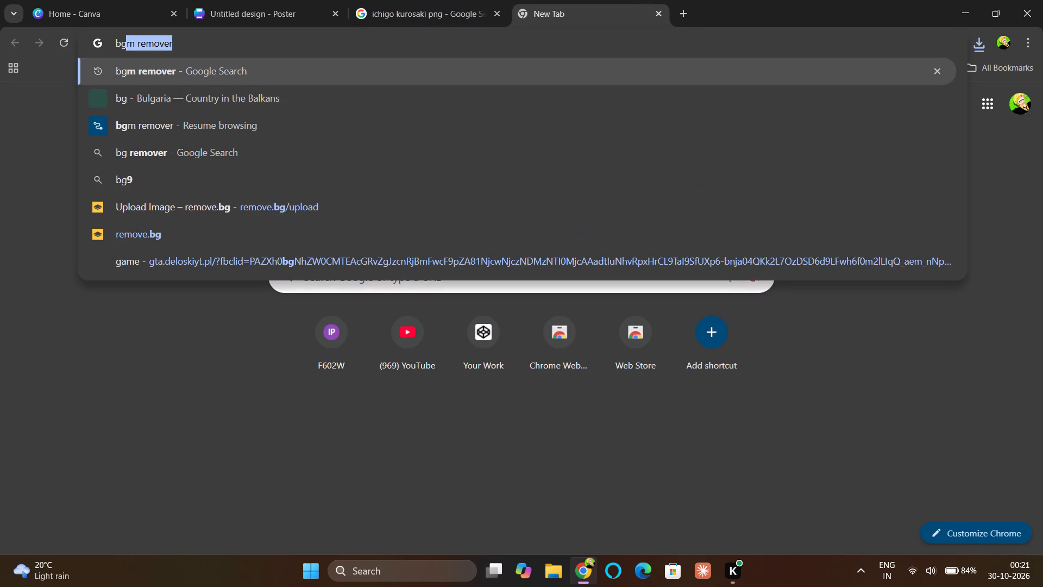
{"action": "key", "text": "Return"}
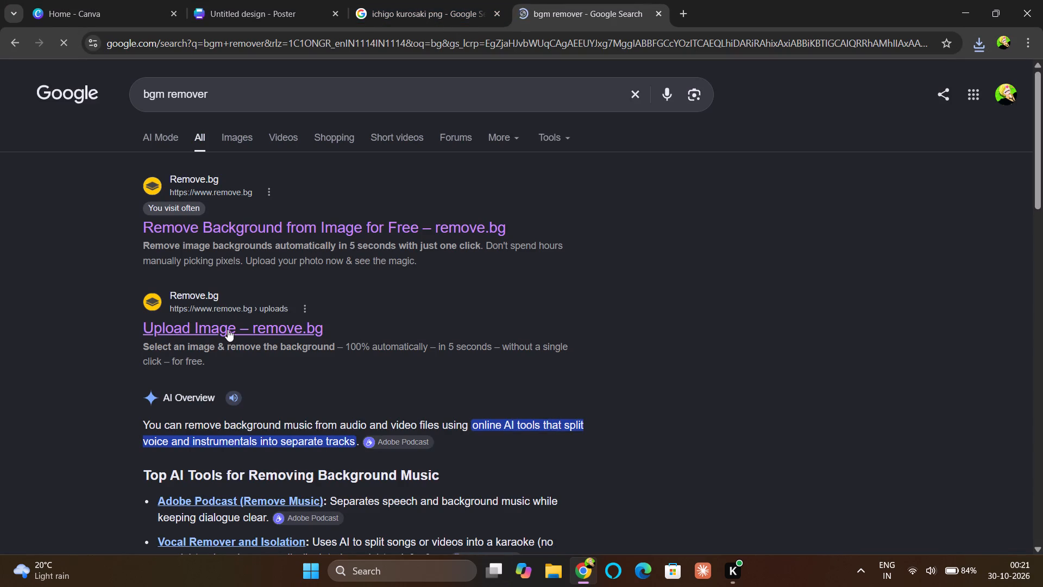
{"action": "left_click", "coordinate": [228, 328]}
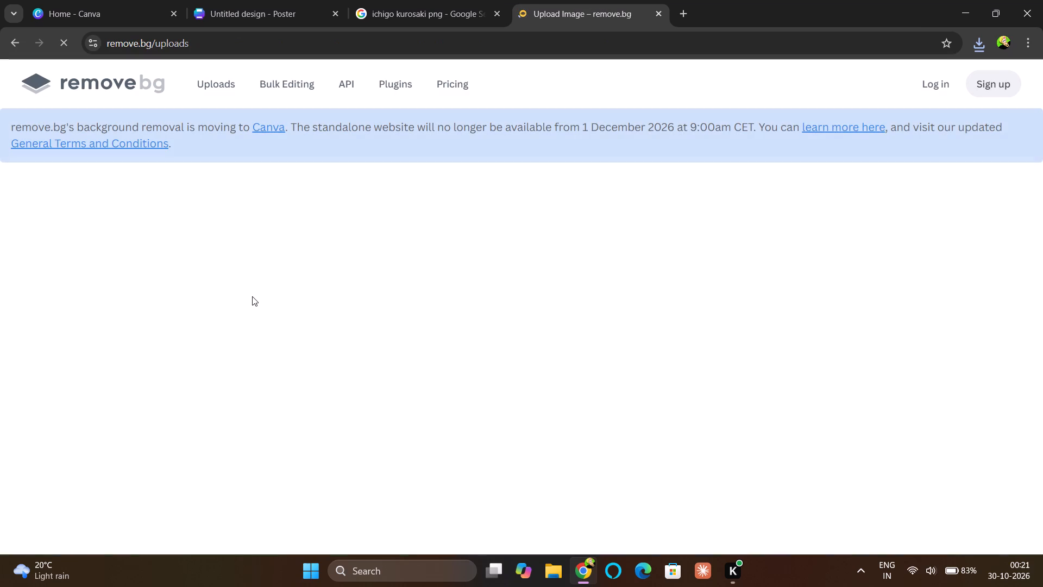
Upload the downloaded "images" JPG file to remove.bg to strip its background.
{"action": "left_click", "coordinate": [347, 513]}
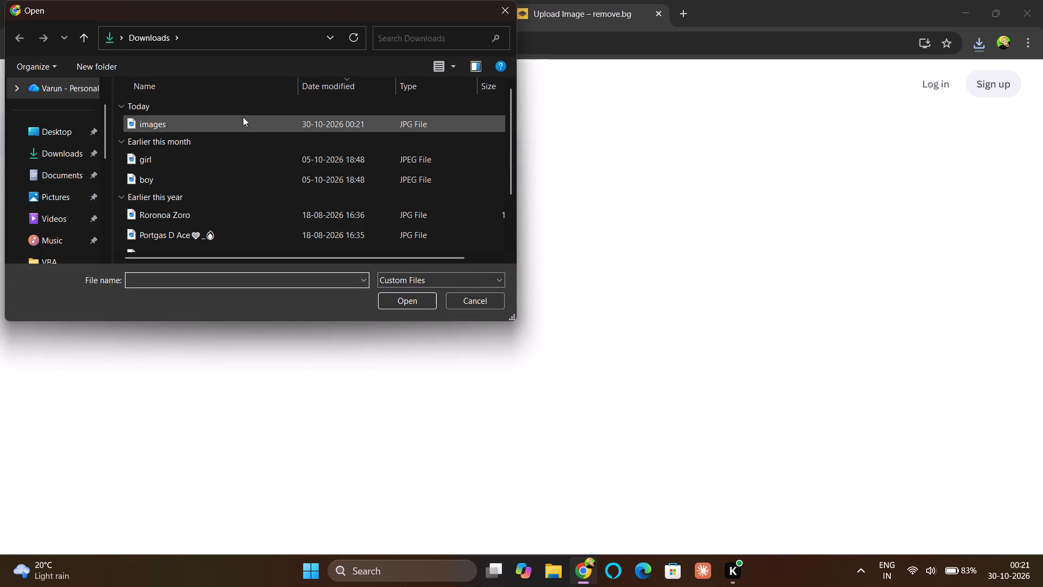
{"action": "left_click", "coordinate": [243, 117]}
{"action": "left_click", "coordinate": [398, 298]}
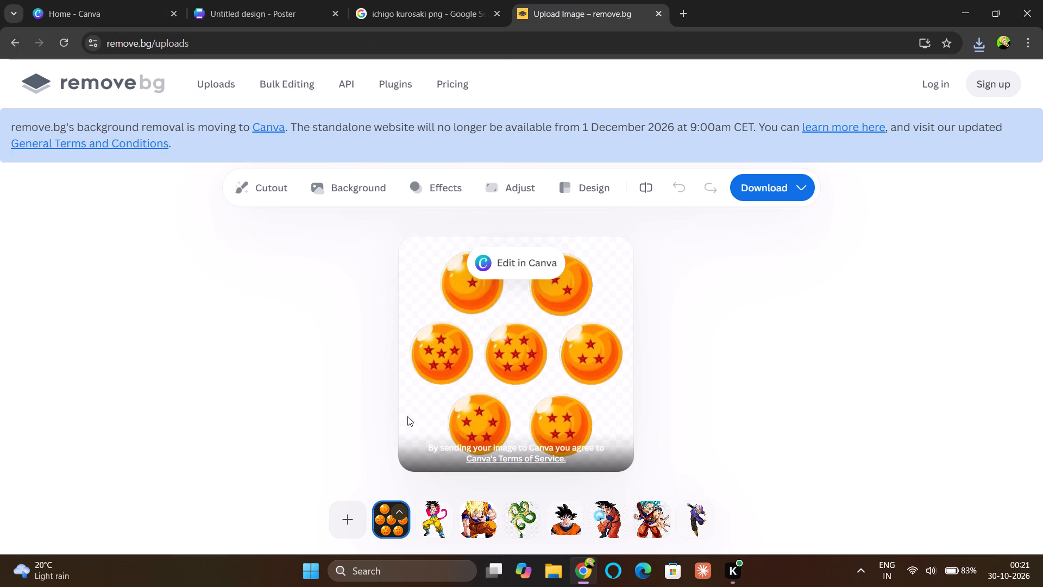
{"action": "left_click", "coordinate": [345, 516]}
{"action": "left_click", "coordinate": [260, 128]}
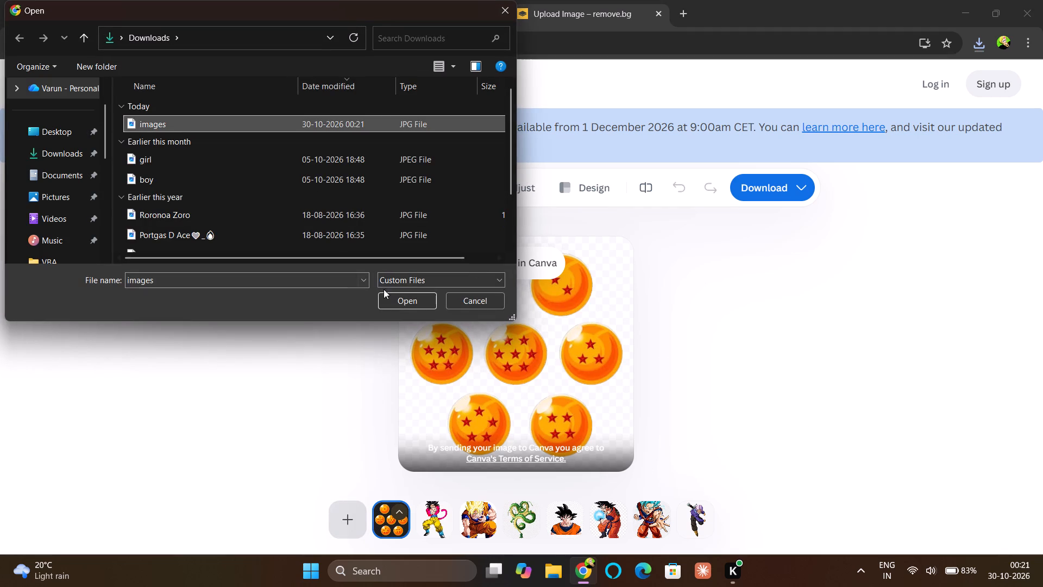
{"action": "left_click", "coordinate": [388, 296]}
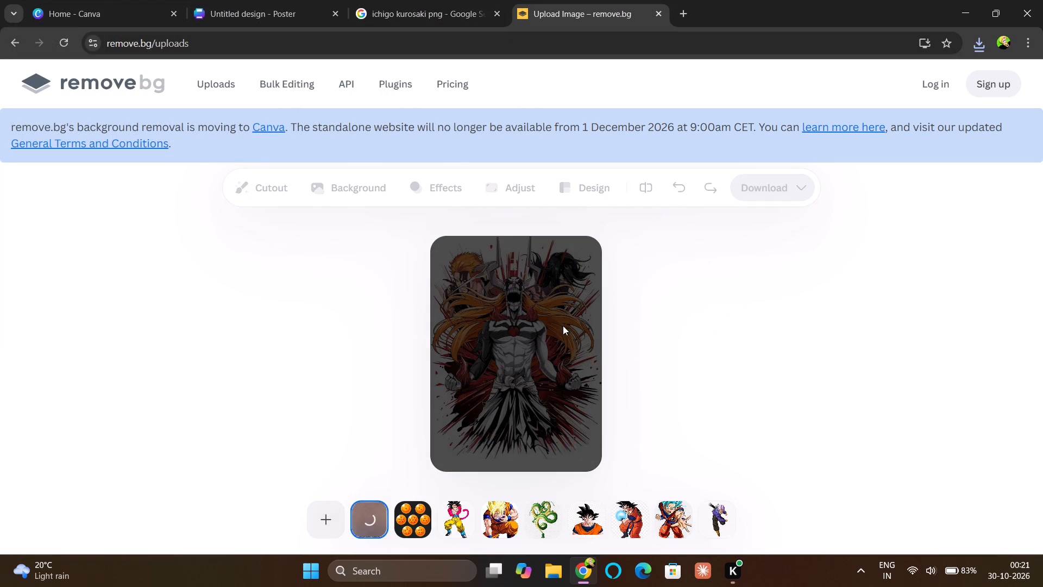
Return to the Canva poster design and show its uploaded files.
{"action": "left_click", "coordinate": [217, 13]}
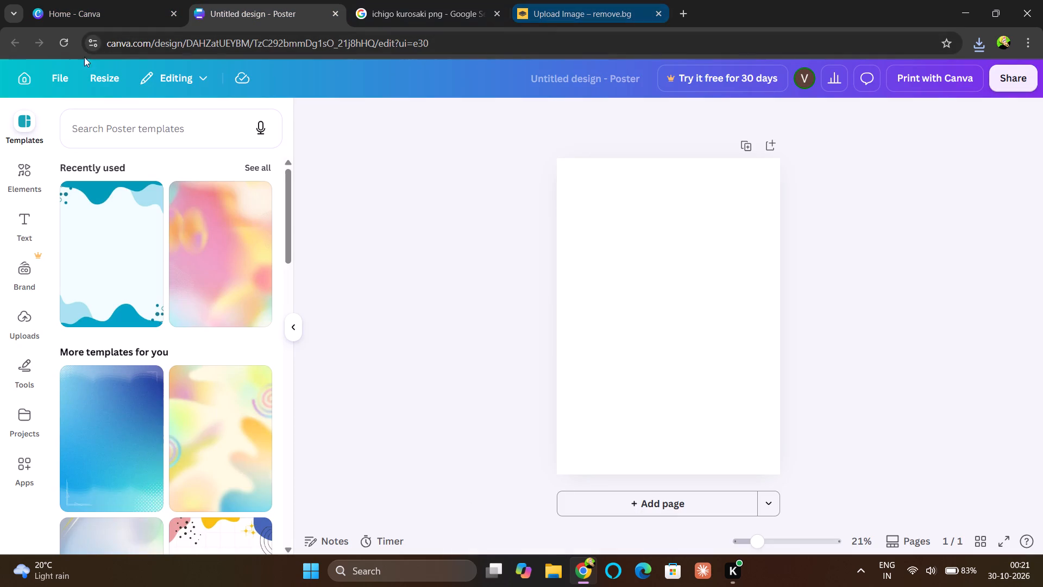
{"action": "left_click", "coordinate": [17, 330]}
Download the free 426 x 586 preview of the background-free Ichigo image from remove.bg.
{"action": "left_click", "coordinate": [536, 3]}
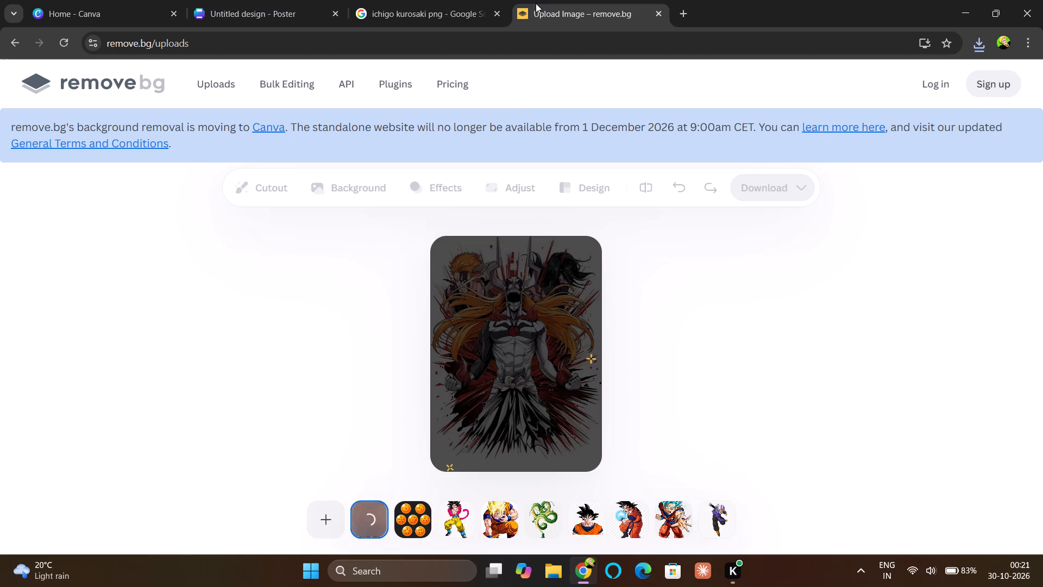
{"action": "left_click", "coordinate": [741, 197]}
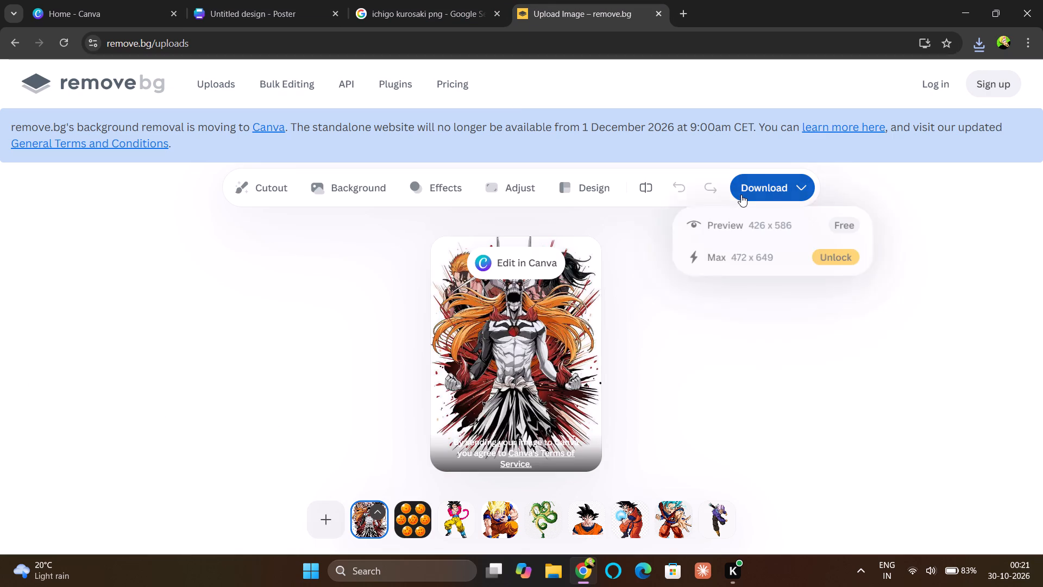
{"action": "left_click", "coordinate": [740, 229]}
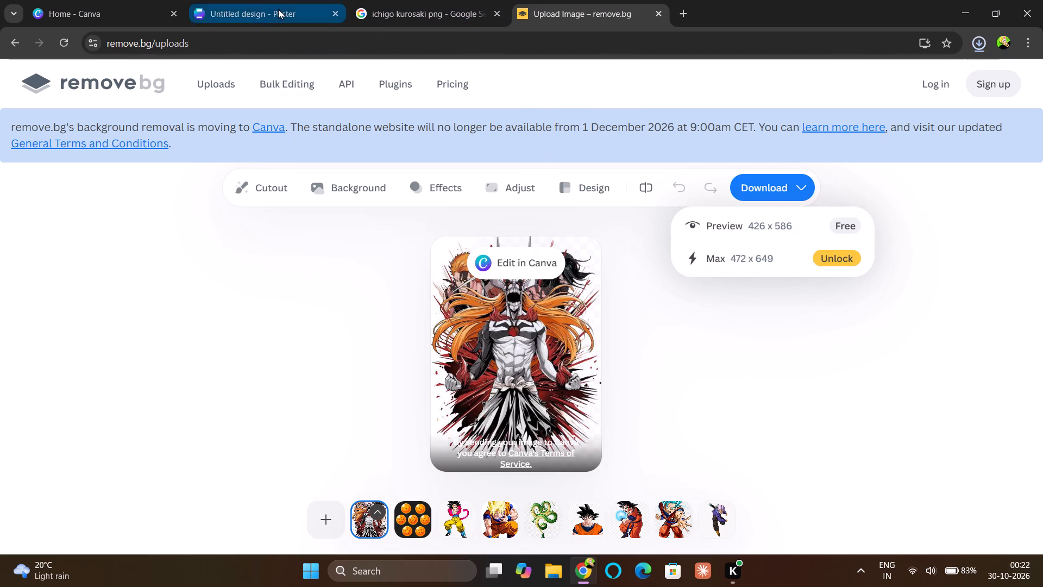
Upload the "images-removebg-preview" PNG file to the Canva poster's uploads.
{"action": "left_click", "coordinate": [278, 9]}
{"action": "left_click", "coordinate": [196, 173]}
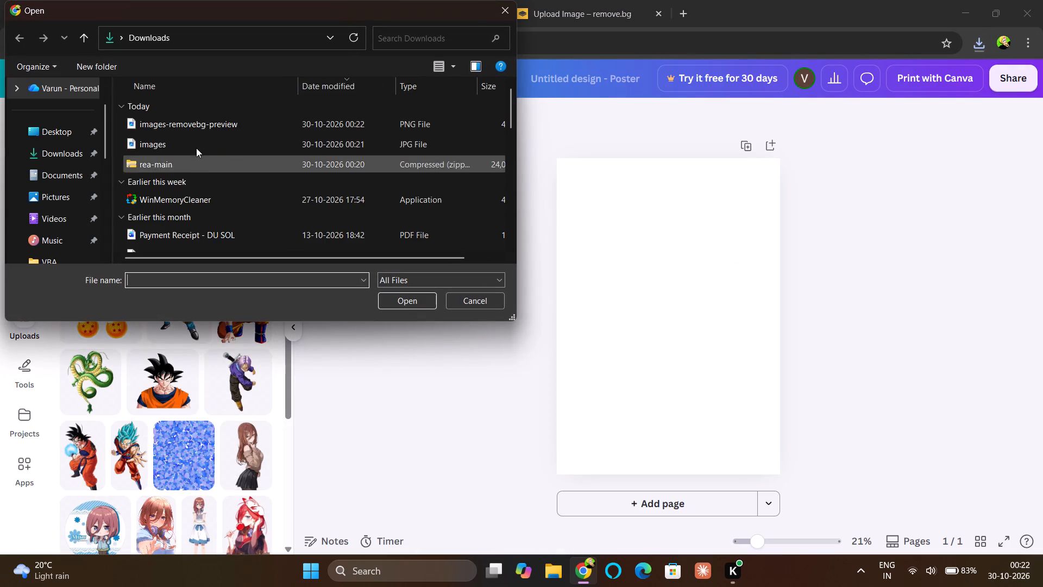
{"action": "left_click", "coordinate": [192, 129]}
{"action": "left_click", "coordinate": [391, 304]}
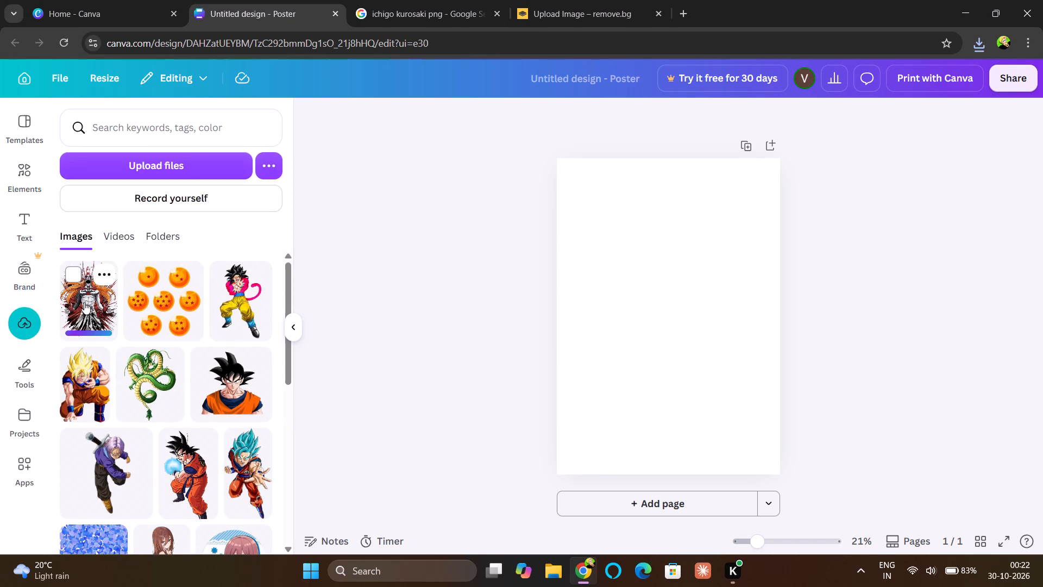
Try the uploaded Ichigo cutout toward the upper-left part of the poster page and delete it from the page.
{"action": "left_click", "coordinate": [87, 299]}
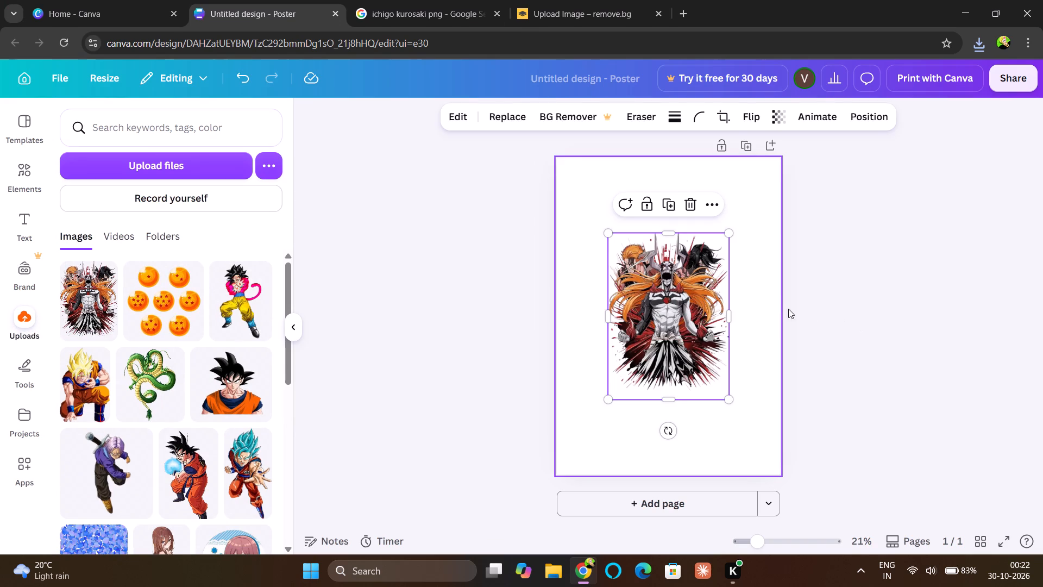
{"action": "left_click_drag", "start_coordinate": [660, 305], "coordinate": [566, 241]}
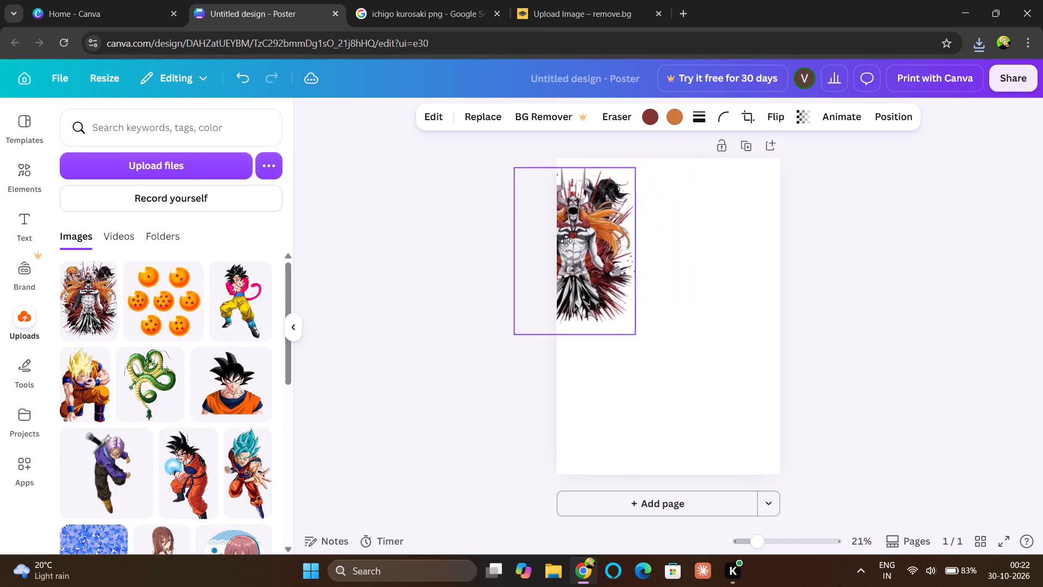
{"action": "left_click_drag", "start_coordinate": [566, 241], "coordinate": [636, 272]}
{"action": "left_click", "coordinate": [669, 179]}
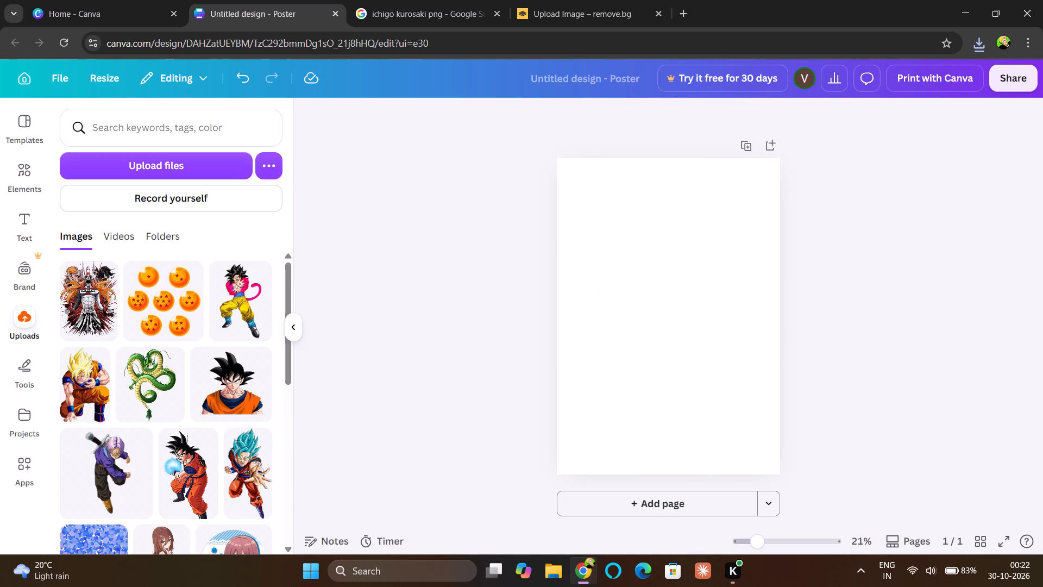
Search the design templates for "dark background".
{"action": "left_click", "coordinate": [223, 122]}
{"action": "left_click", "coordinate": [3, 124]}
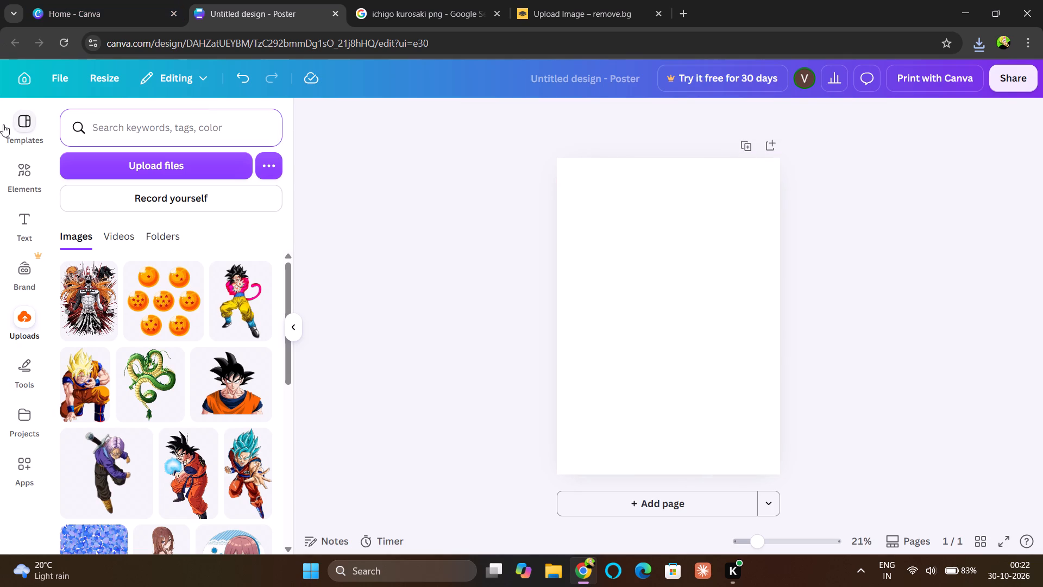
{"action": "left_click", "coordinate": [120, 137]}
{"action": "type", "text": "dark"}
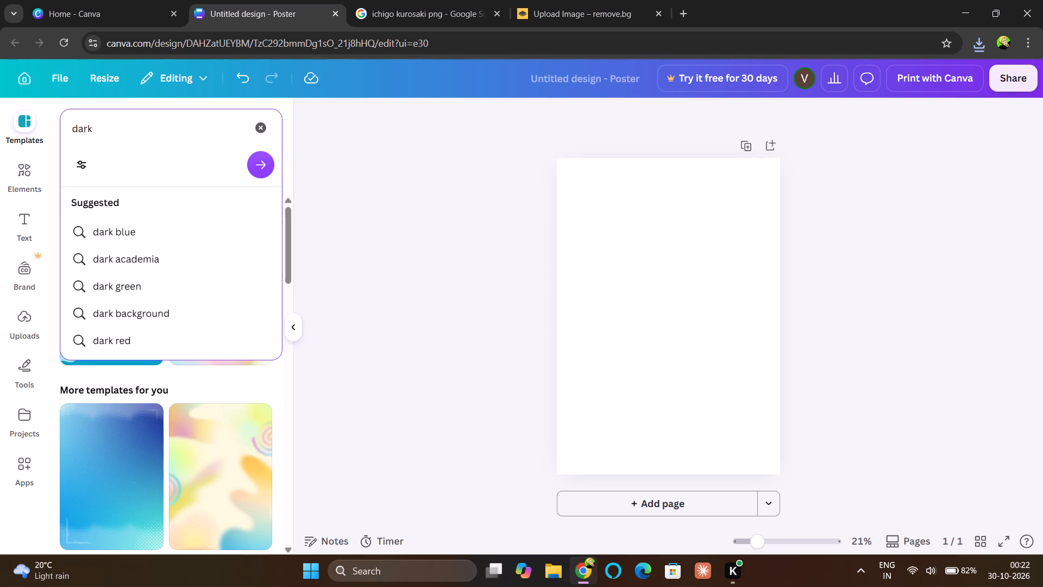
{"action": "key", "text": "Down"}
{"action": "key", "text": "Down"}
{"action": "key", "text": "Down"}
{"action": "key", "text": "Down"}
{"action": "key", "text": "Return"}
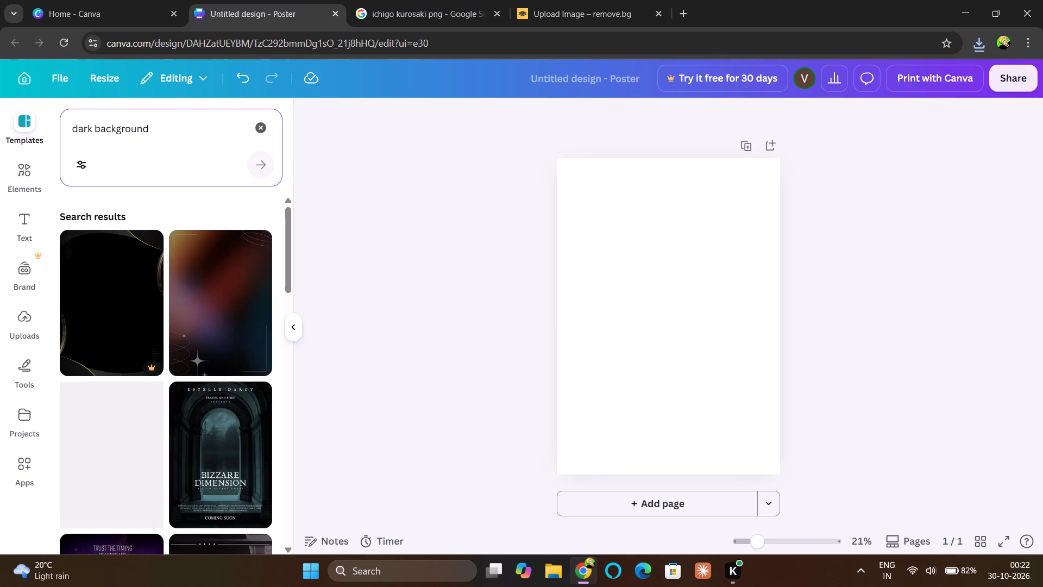
Find the Black Modern Happy Halloween Poster among the template results and apply it to the page.
{"action": "scroll", "coordinate": [168, 293], "scroll_direction": "down", "scroll_amount": 3}
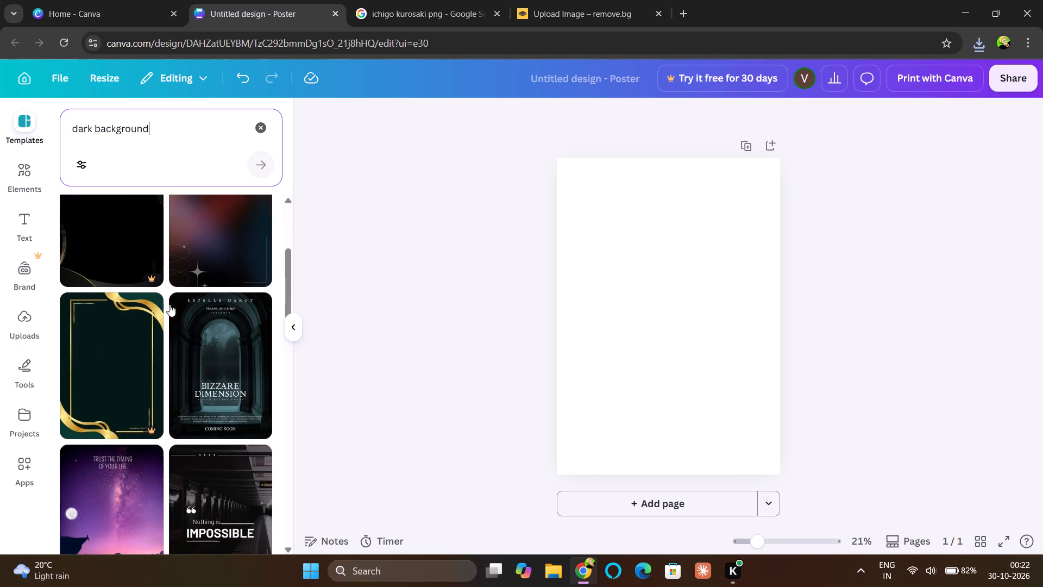
{"action": "scroll", "coordinate": [169, 310], "scroll_direction": "up", "scroll_amount": 1}
{"action": "scroll", "coordinate": [132, 407], "scroll_direction": "down", "scroll_amount": 4}
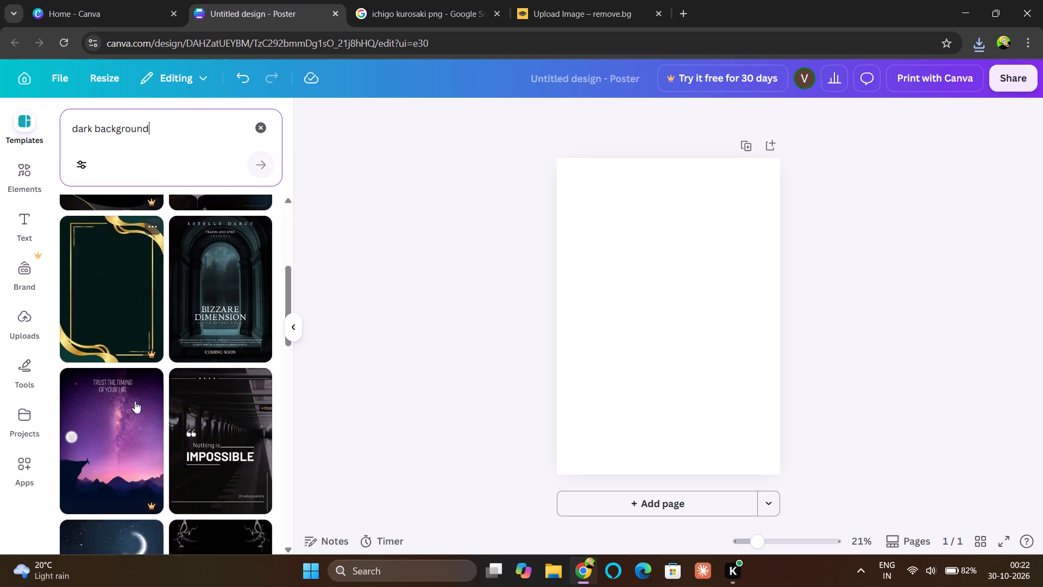
{"action": "scroll", "coordinate": [147, 382], "scroll_direction": "up", "scroll_amount": 1}
{"action": "scroll", "coordinate": [208, 371], "scroll_direction": "down", "scroll_amount": 1}
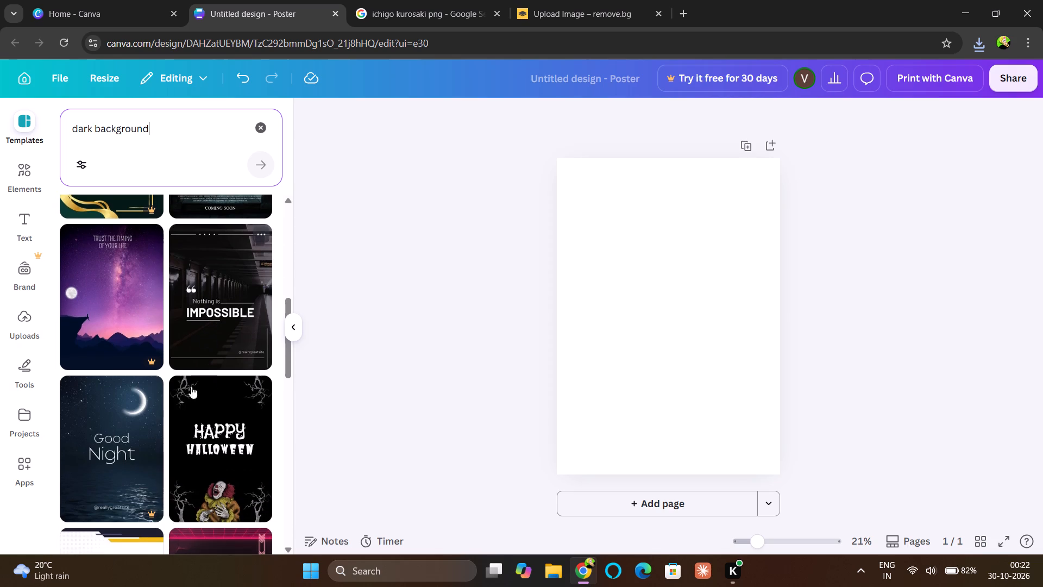
{"action": "scroll", "coordinate": [159, 449], "scroll_direction": "down", "scroll_amount": 1}
{"action": "scroll", "coordinate": [240, 397], "scroll_direction": "down", "scroll_amount": 2}
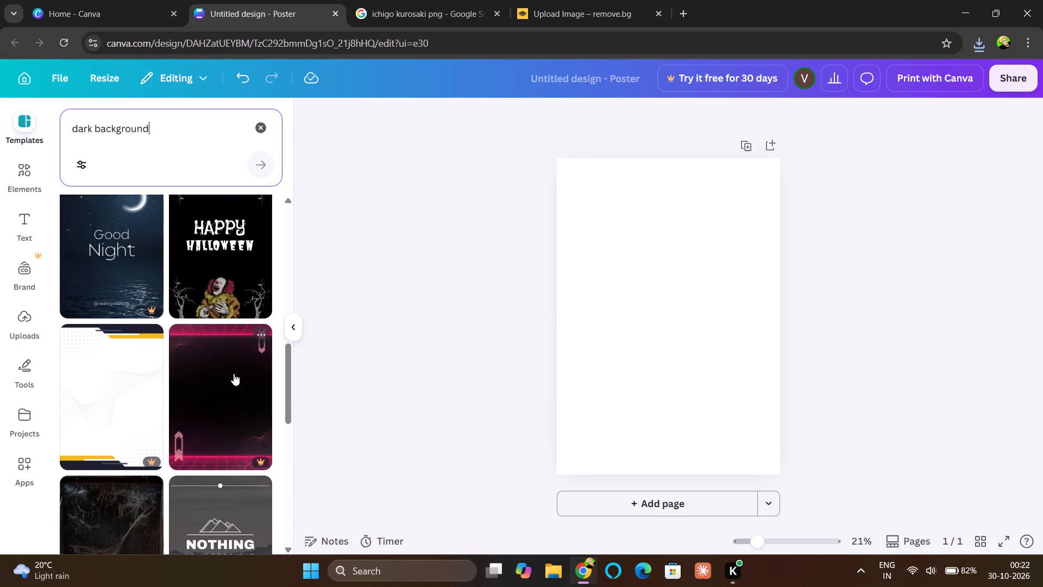
{"action": "left_click", "coordinate": [223, 267]}
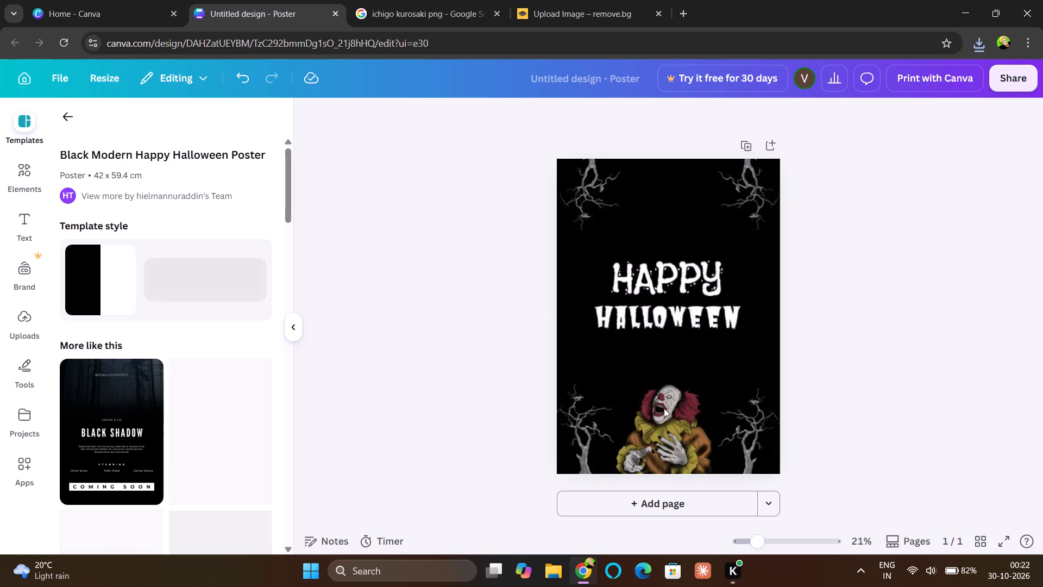
Delete the clown graphic at the bottom of the Halloween poster.
{"action": "left_click", "coordinate": [664, 414]}
{"action": "right_click", "coordinate": [665, 414]}
{"action": "left_click", "coordinate": [614, 336]}
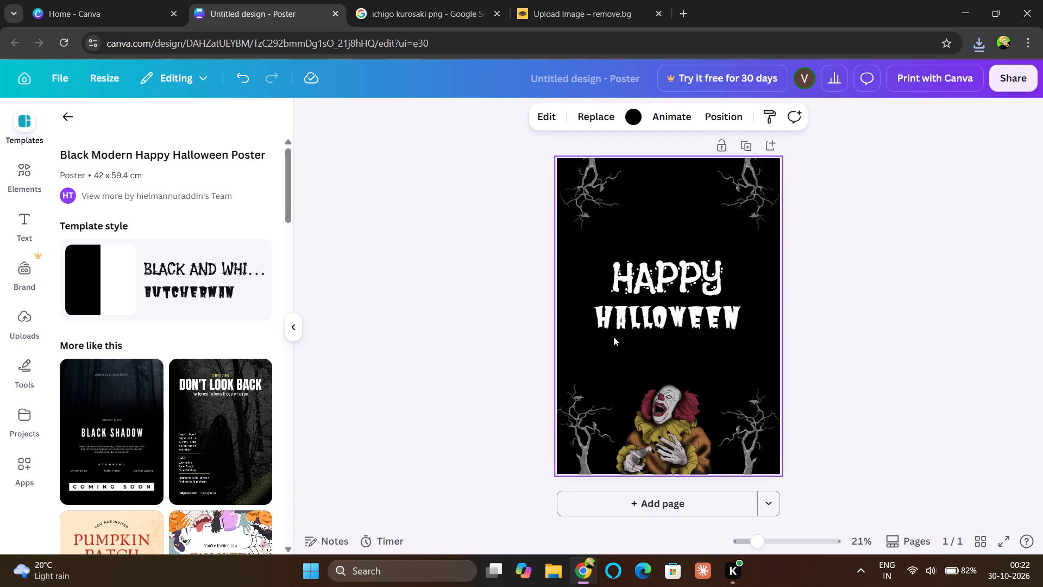
{"action": "right_click", "coordinate": [659, 410]}
{"action": "left_click", "coordinate": [582, 369]}
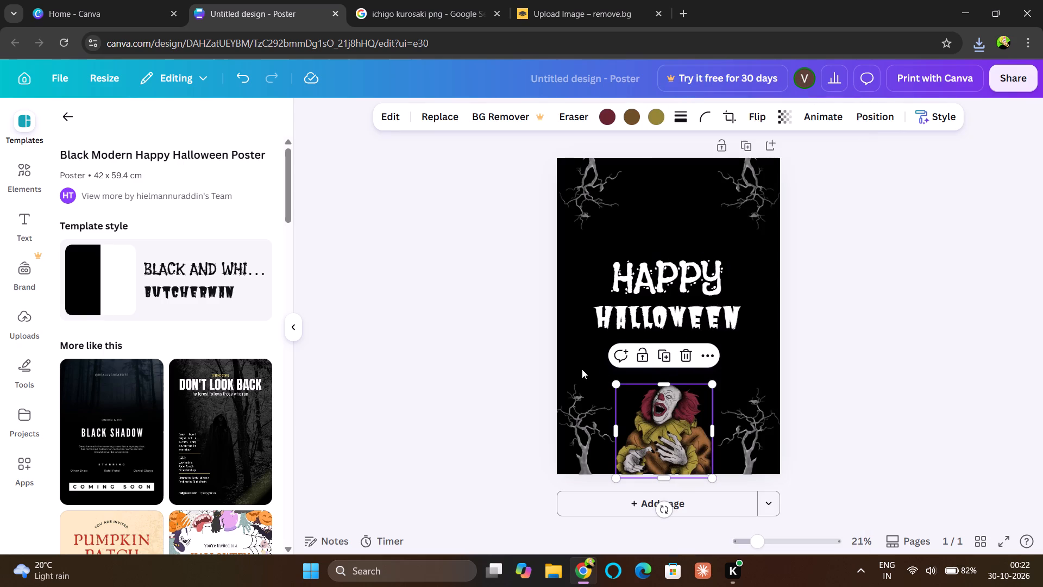
{"action": "left_click", "coordinate": [684, 357]}
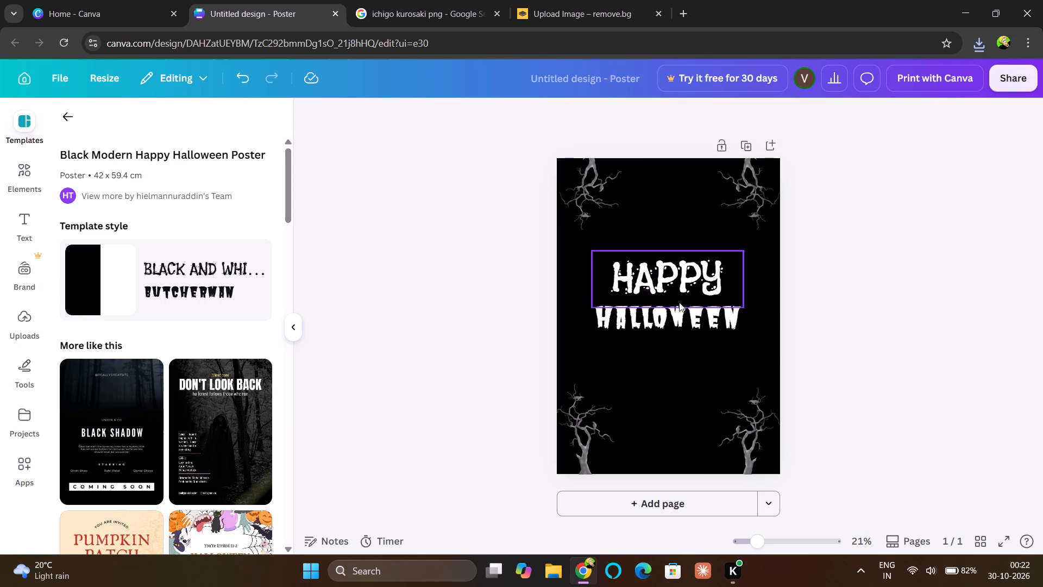
Delete the "HAPPY" and "HALLOWEEN" text from the poster.
{"action": "left_click", "coordinate": [679, 302]}
{"action": "left_click", "coordinate": [696, 226]}
{"action": "left_click", "coordinate": [687, 315]}
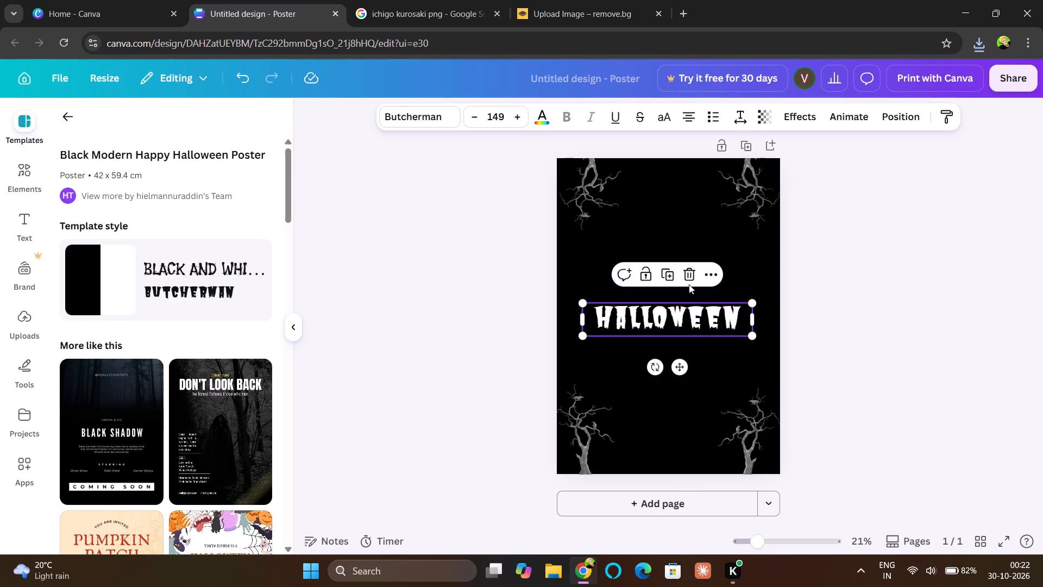
{"action": "left_click", "coordinate": [690, 277]}
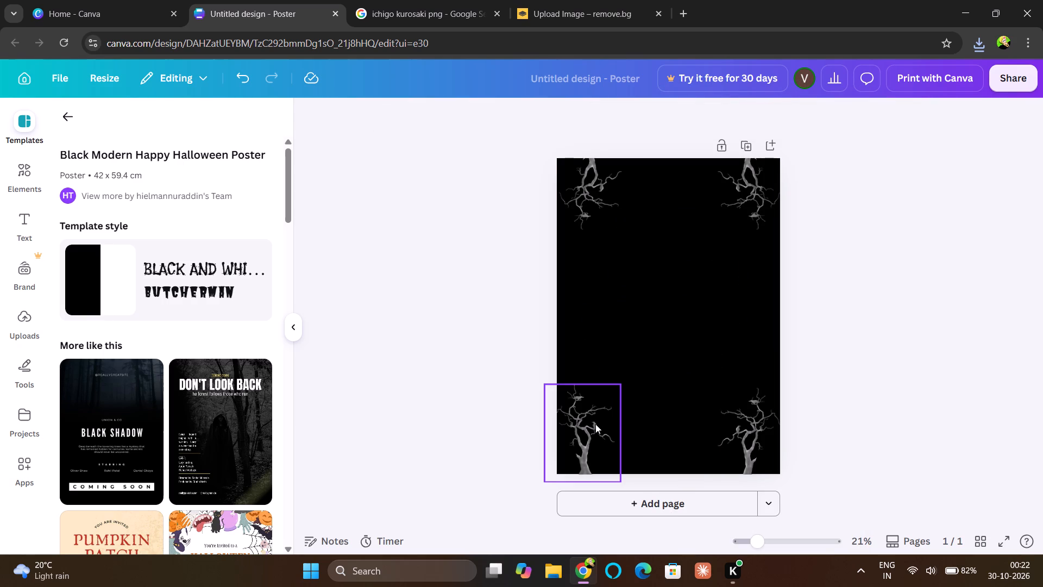
Move the four corner tree graphics outward so they partly overhang the poster's left and right edges.
{"action": "left_click", "coordinate": [595, 424]}
{"action": "left_click_drag", "start_coordinate": [590, 424], "coordinate": [576, 422]}
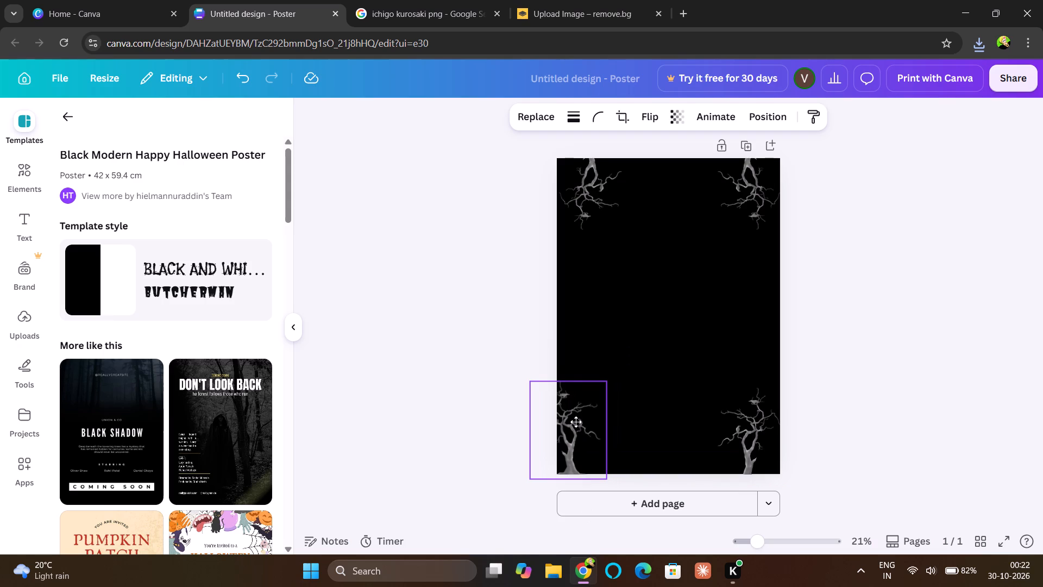
{"action": "left_click_drag", "start_coordinate": [576, 422], "coordinate": [573, 423]}
{"action": "left_click", "coordinate": [732, 427]}
{"action": "left_click_drag", "start_coordinate": [737, 426], "coordinate": [766, 426]}
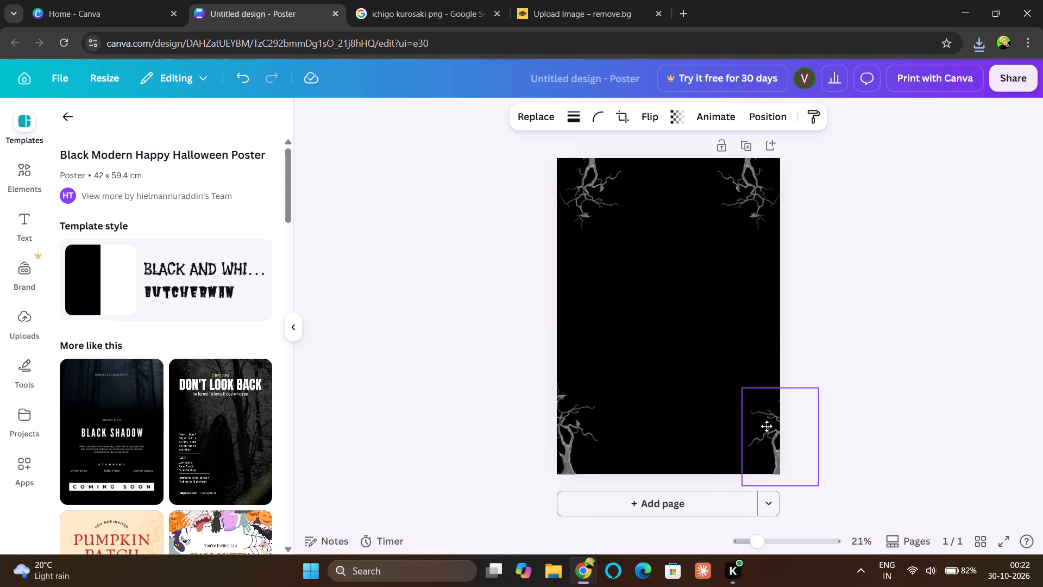
{"action": "left_click_drag", "start_coordinate": [766, 426], "coordinate": [759, 428]}
{"action": "left_click", "coordinate": [745, 199]}
{"action": "left_click_drag", "start_coordinate": [746, 197], "coordinate": [752, 198]}
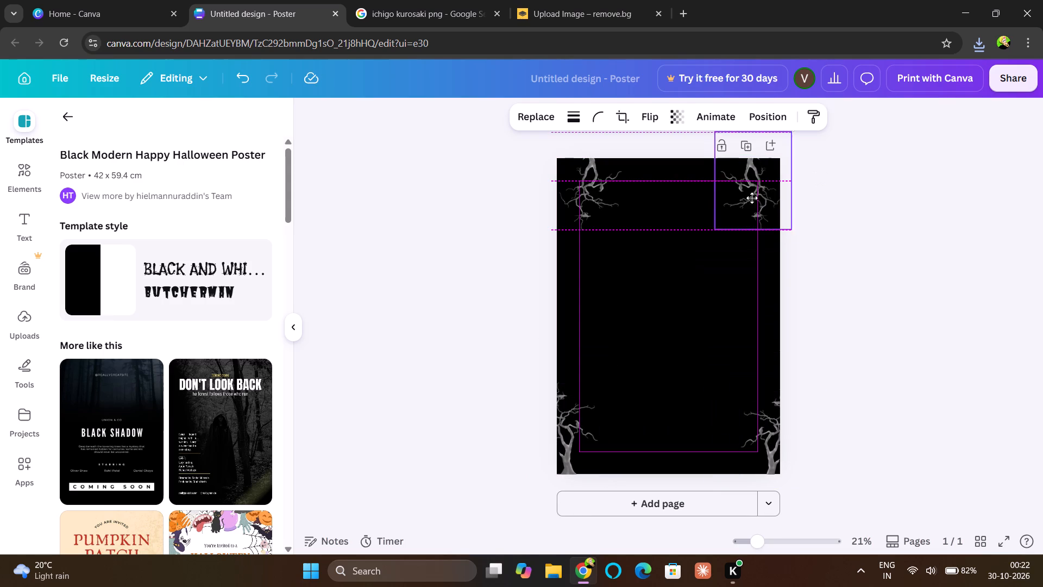
{"action": "left_click_drag", "start_coordinate": [752, 198], "coordinate": [766, 199]}
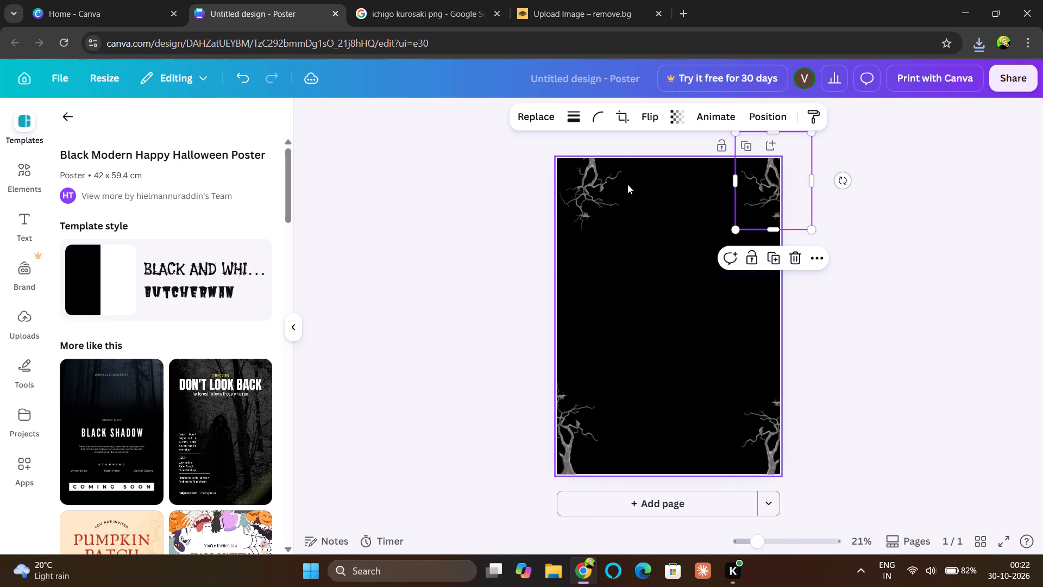
{"action": "left_click", "coordinate": [615, 185]}
{"action": "left_click_drag", "start_coordinate": [603, 187], "coordinate": [588, 190]}
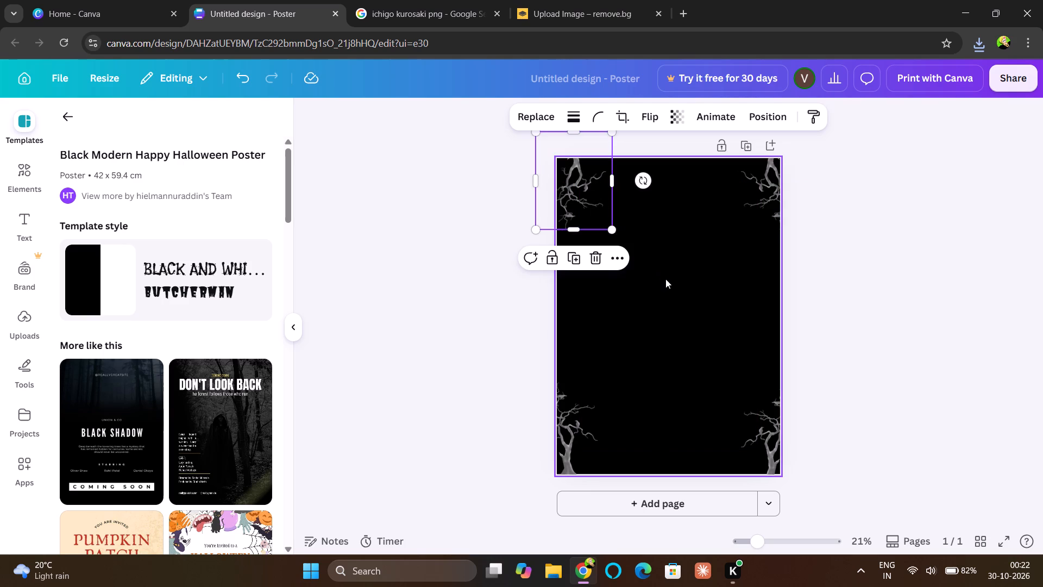
{"action": "left_click", "coordinate": [665, 279]}
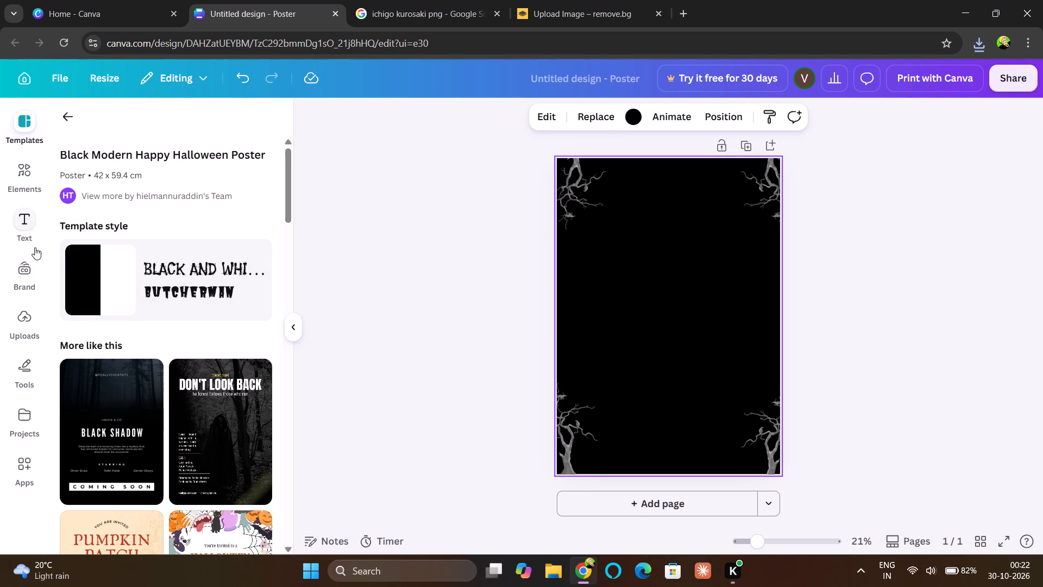
Add the uploaded Ichigo cutout to the black page and enlarge it to cover the whole poster, roughly centred.
{"action": "left_click", "coordinate": [38, 315]}
{"action": "left_click", "coordinate": [74, 288]}
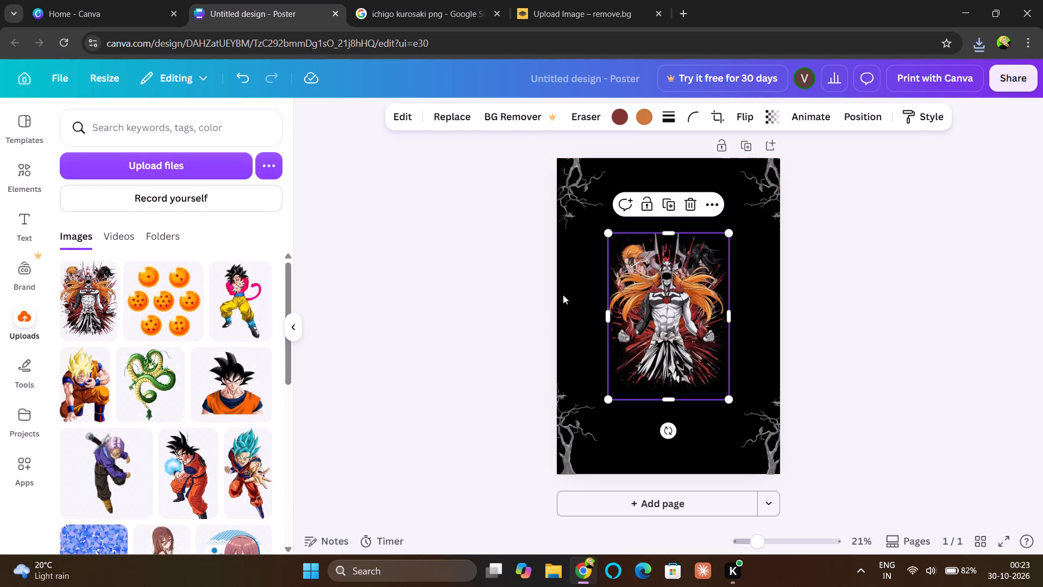
{"action": "left_click_drag", "start_coordinate": [649, 303], "coordinate": [645, 225]}
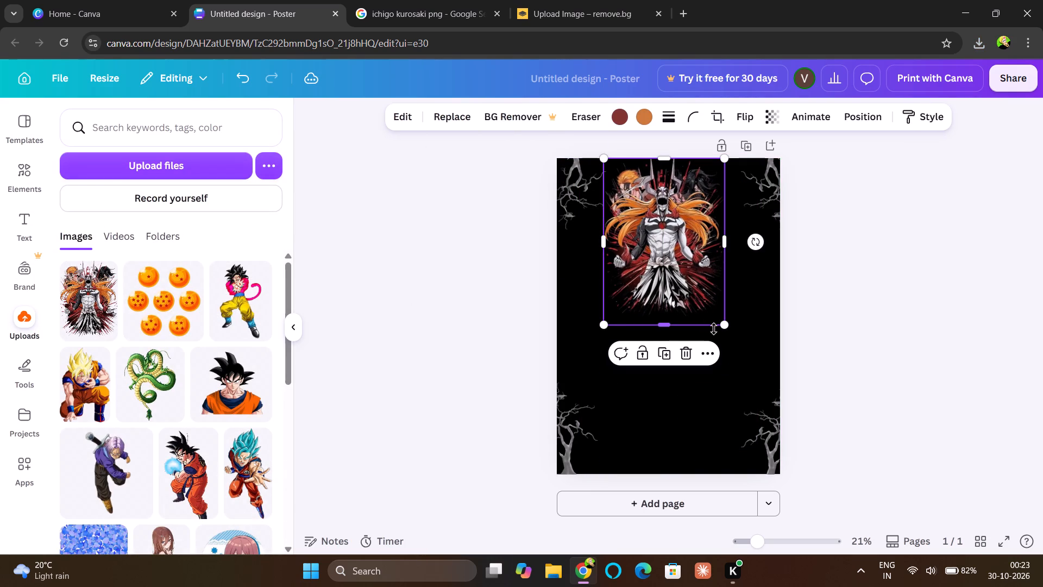
{"action": "left_click_drag", "start_coordinate": [722, 324], "coordinate": [855, 494]}
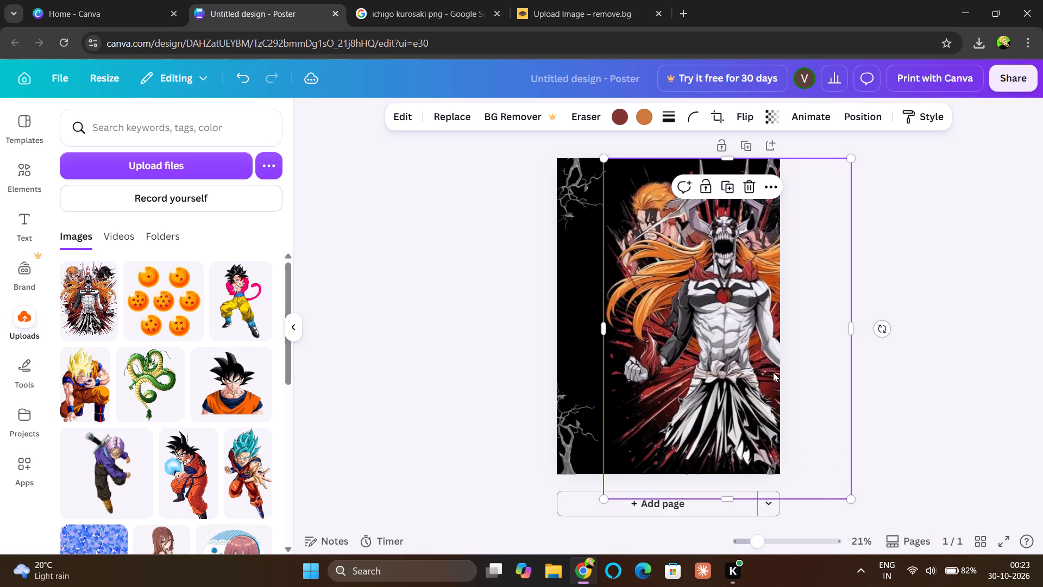
{"action": "left_click_drag", "start_coordinate": [706, 340], "coordinate": [651, 333]}
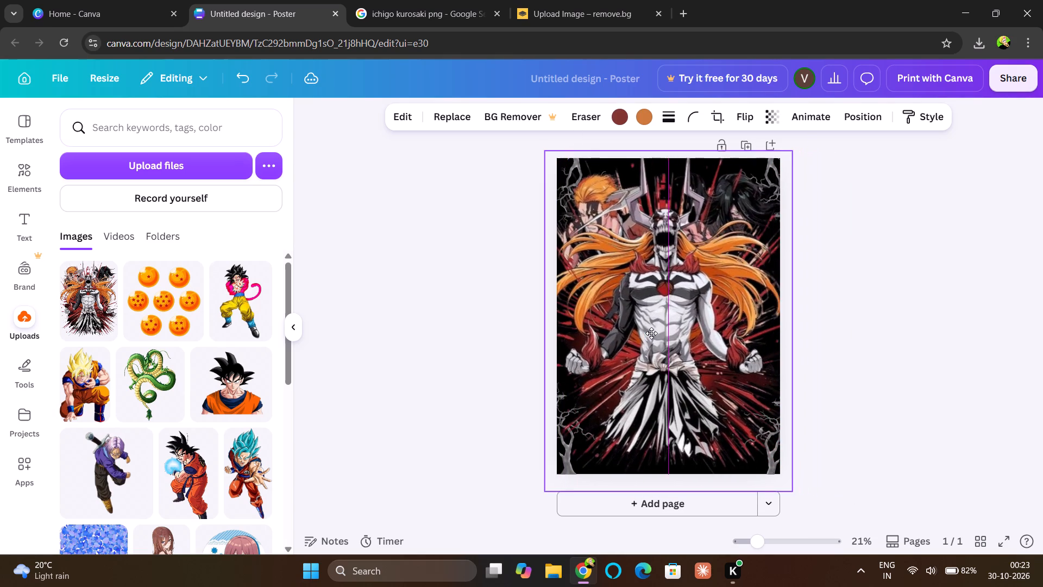
{"action": "left_click_drag", "start_coordinate": [651, 333], "coordinate": [652, 333]}
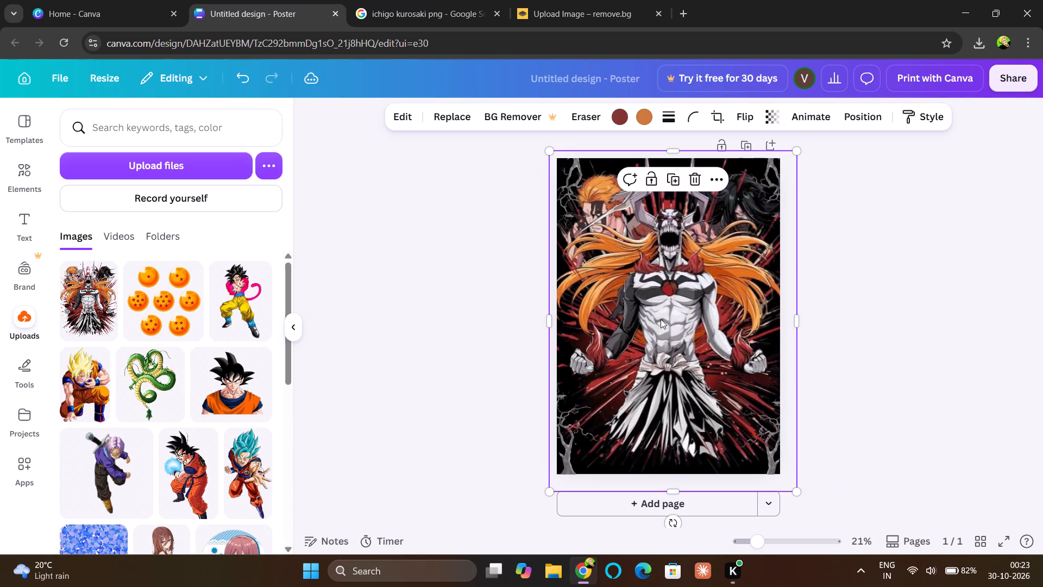
Align the Ichigo image to the page's horizontal centre and vertical middle, and deselect it.
{"action": "right_click", "coordinate": [661, 319]}
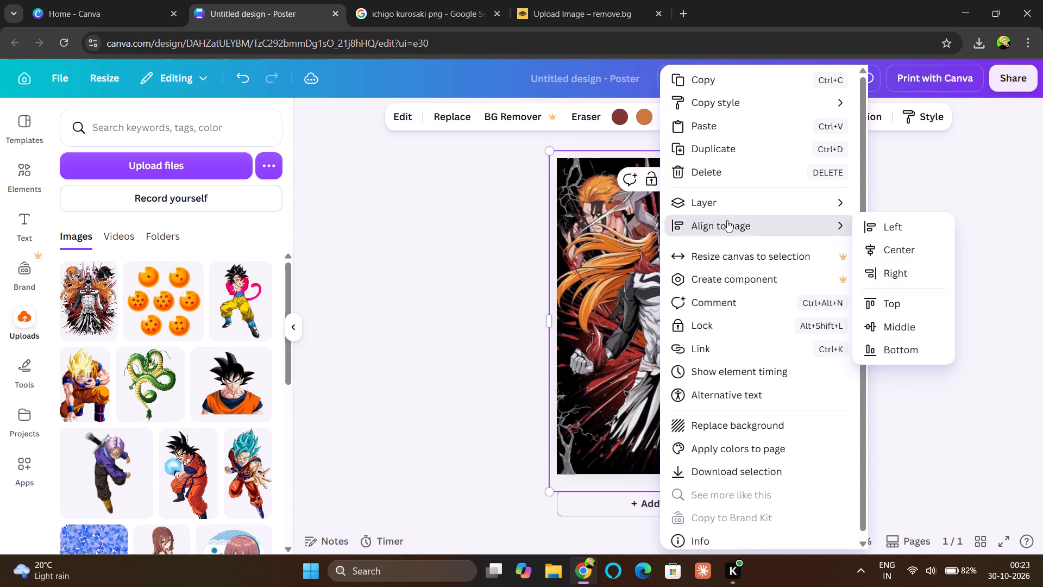
{"action": "left_click", "coordinate": [726, 223]}
{"action": "left_click", "coordinate": [882, 247]}
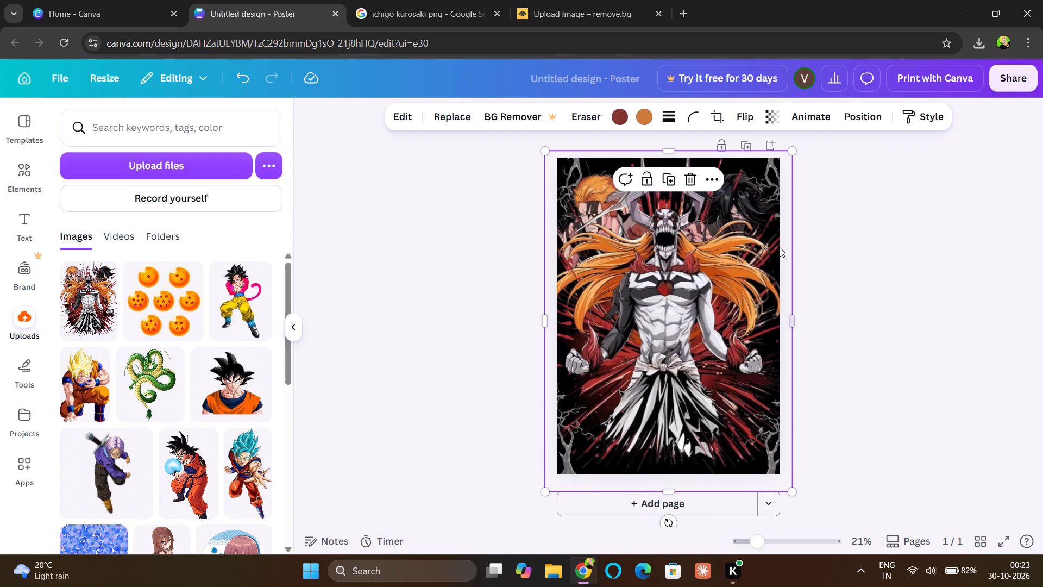
{"action": "right_click", "coordinate": [731, 255]}
{"action": "left_click", "coordinate": [791, 233]}
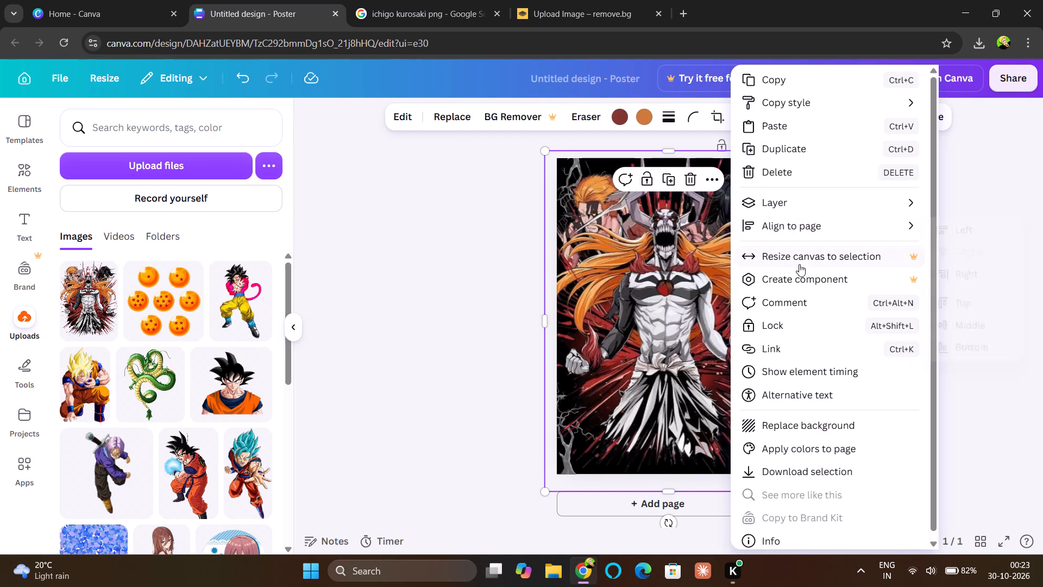
{"action": "left_click", "coordinate": [843, 234]}
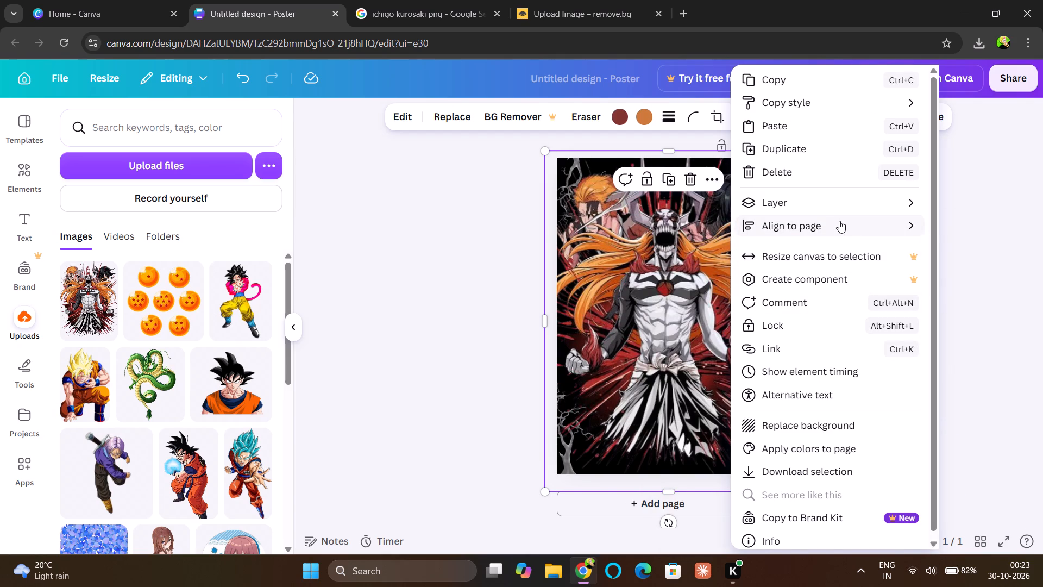
{"action": "left_click", "coordinate": [838, 220]}
{"action": "left_click", "coordinate": [948, 329]}
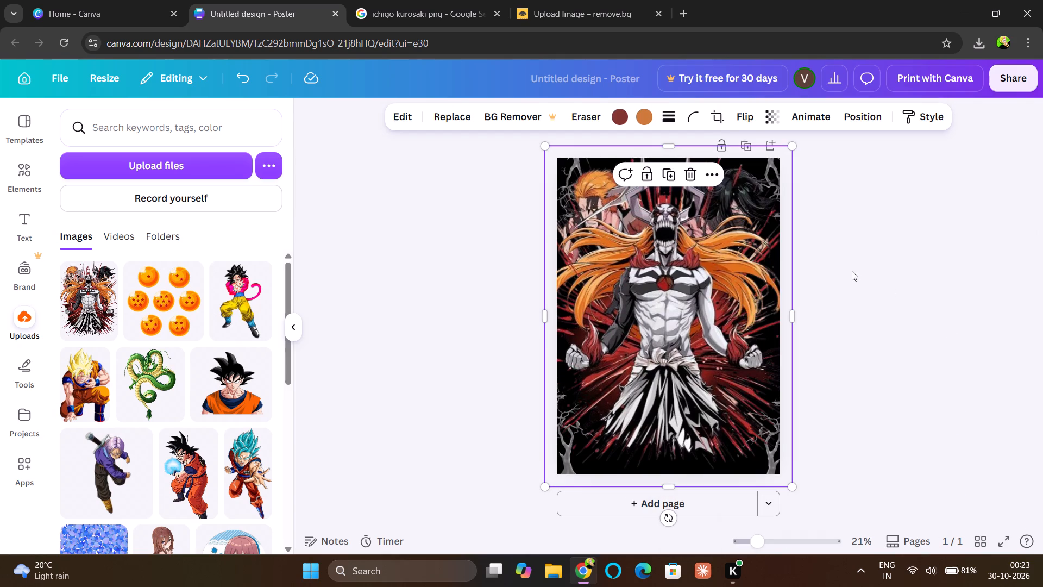
{"action": "left_click", "coordinate": [871, 263]}
{"action": "left_click", "coordinate": [868, 302]}
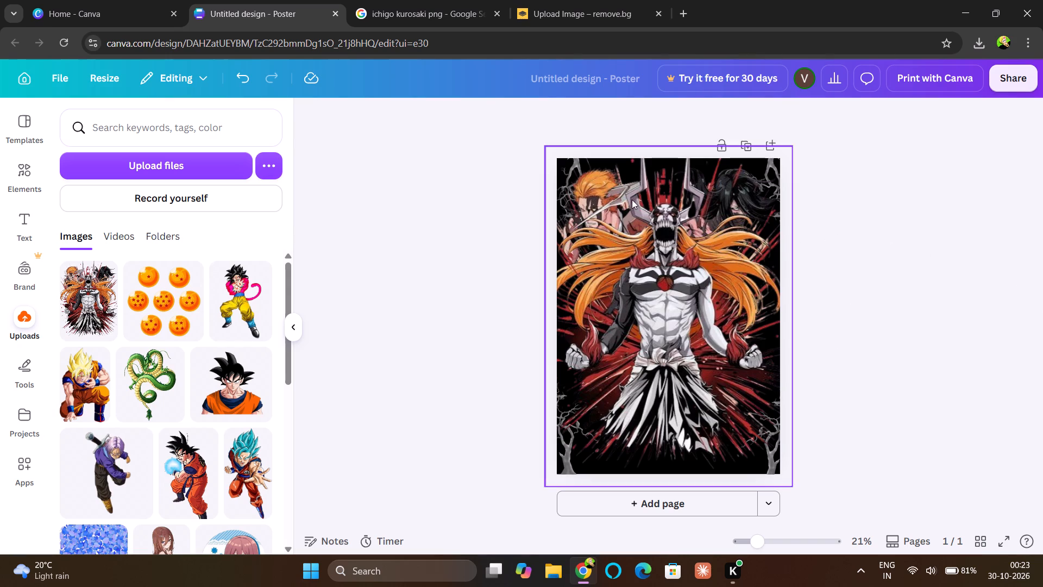
Check the design's save status.
{"action": "left_click", "coordinate": [318, 78]}
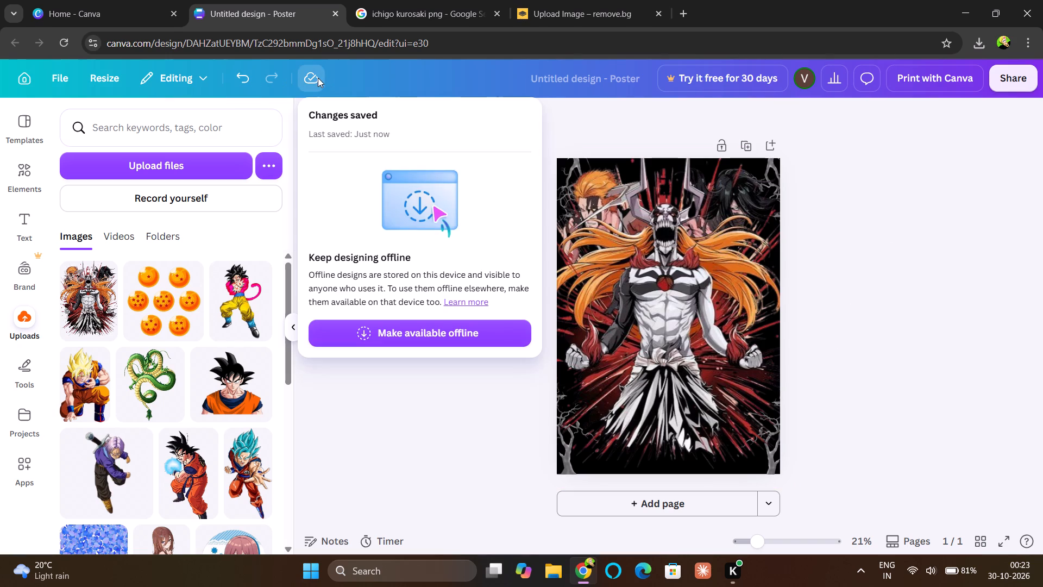
{"action": "left_click", "coordinate": [959, 255]}
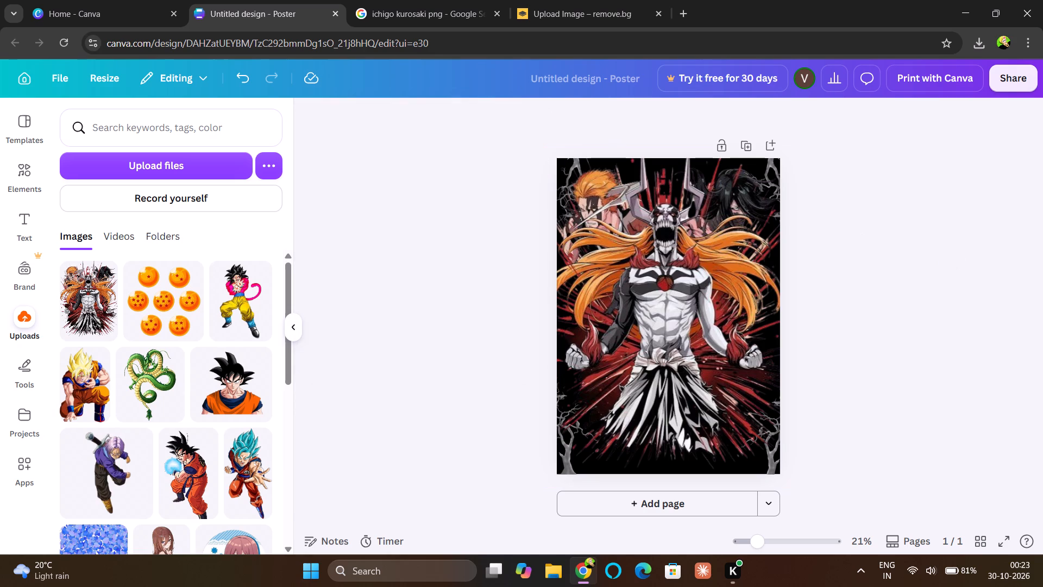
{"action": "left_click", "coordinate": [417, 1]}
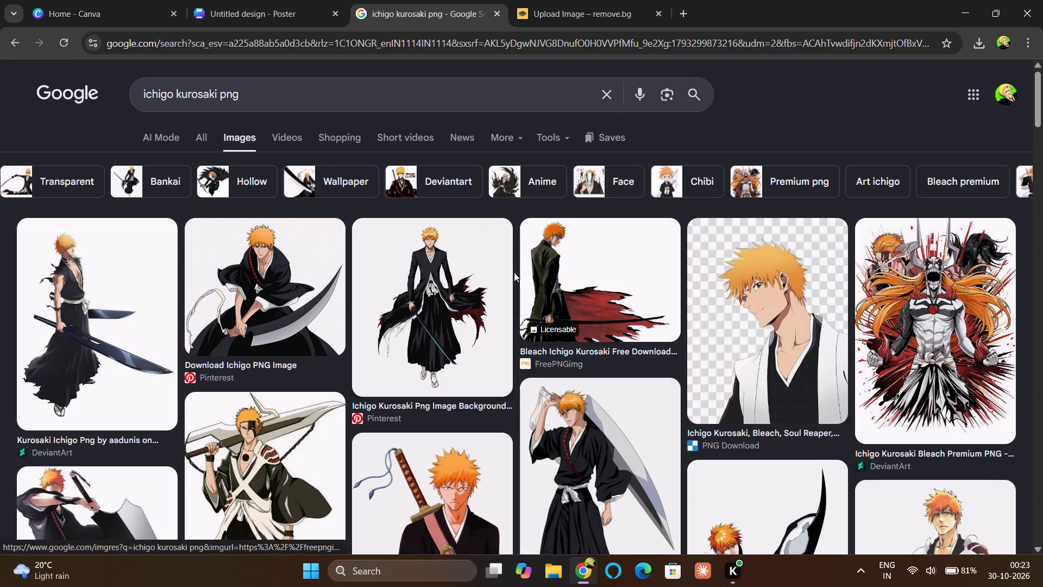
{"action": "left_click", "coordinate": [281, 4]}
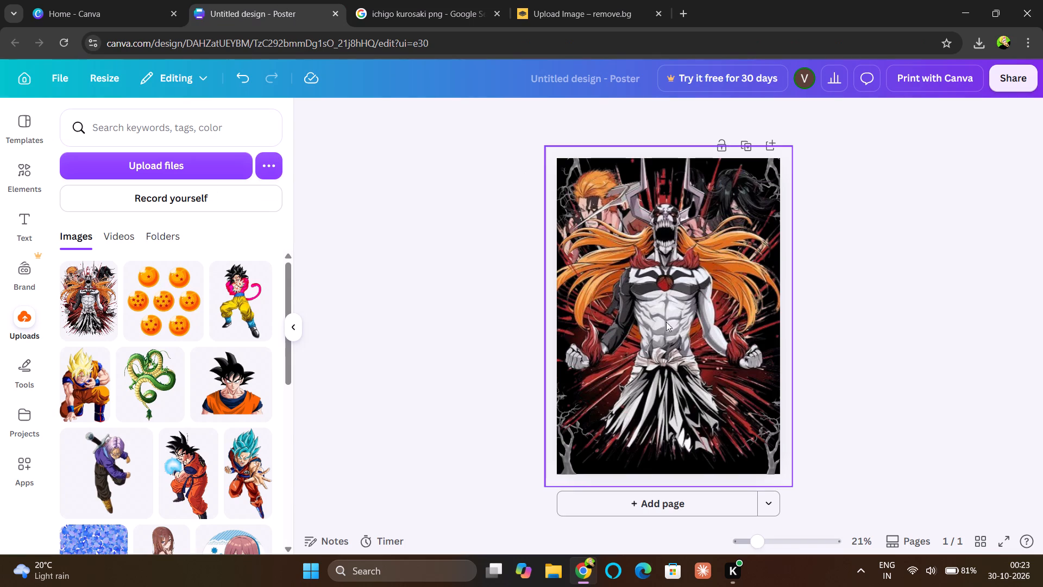
From the Google Images results, save the full-length picture of Ichigo standing in a tattered black coat to Downloads as images (1).
{"action": "left_click", "coordinate": [437, 16]}
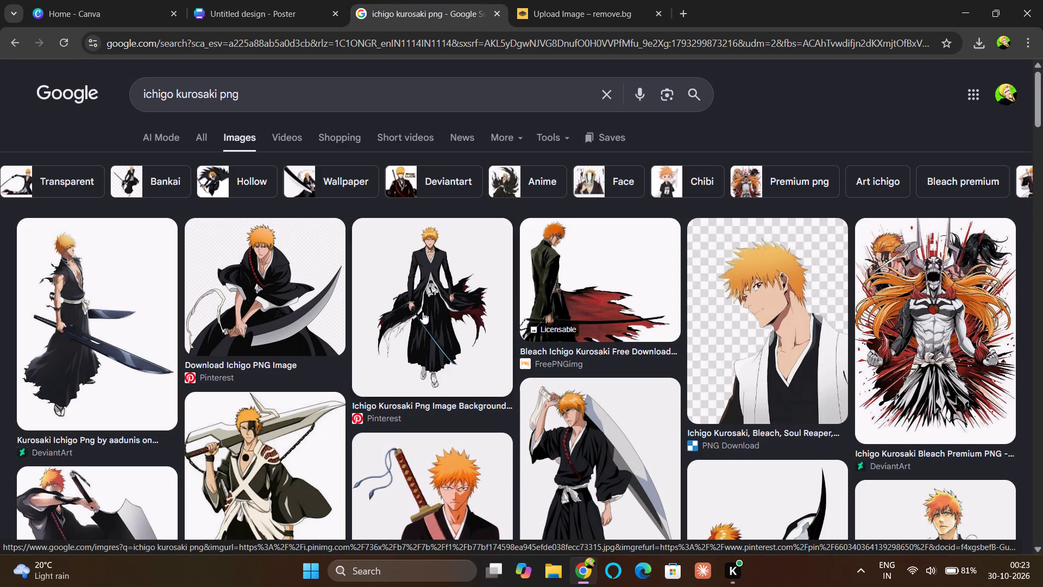
{"action": "scroll", "coordinate": [423, 311], "scroll_direction": "down", "scroll_amount": 3}
{"action": "scroll", "coordinate": [423, 311], "scroll_direction": "up", "scroll_amount": 3}
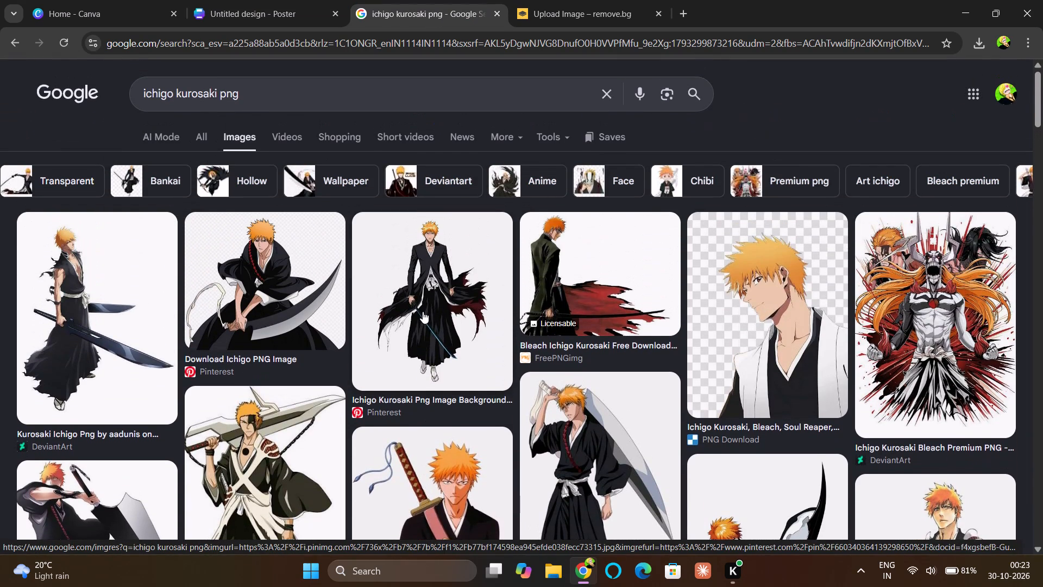
{"action": "right_click", "coordinate": [423, 311]}
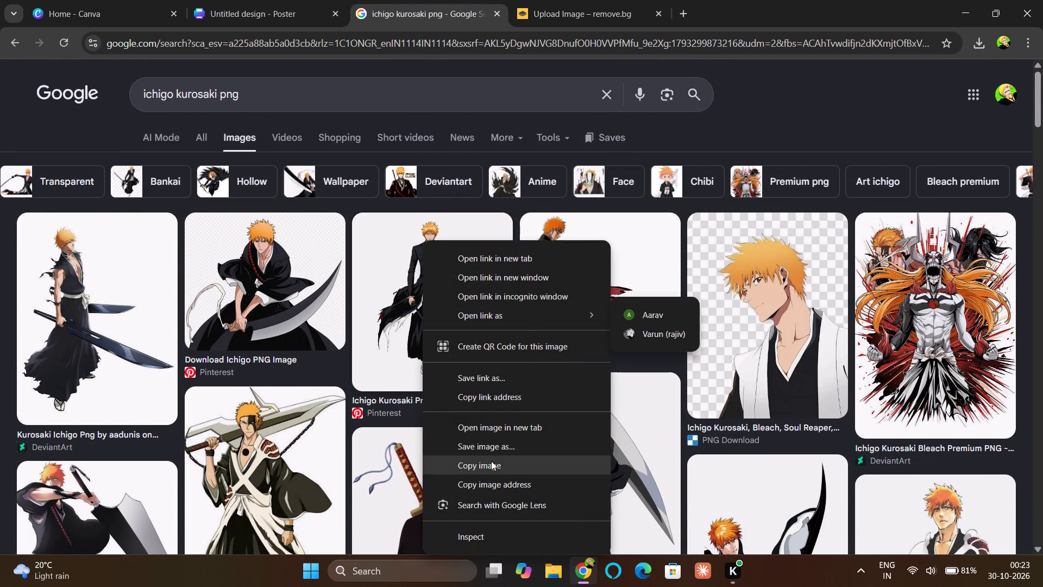
{"action": "left_click", "coordinate": [491, 461]}
{"action": "right_click", "coordinate": [467, 314]}
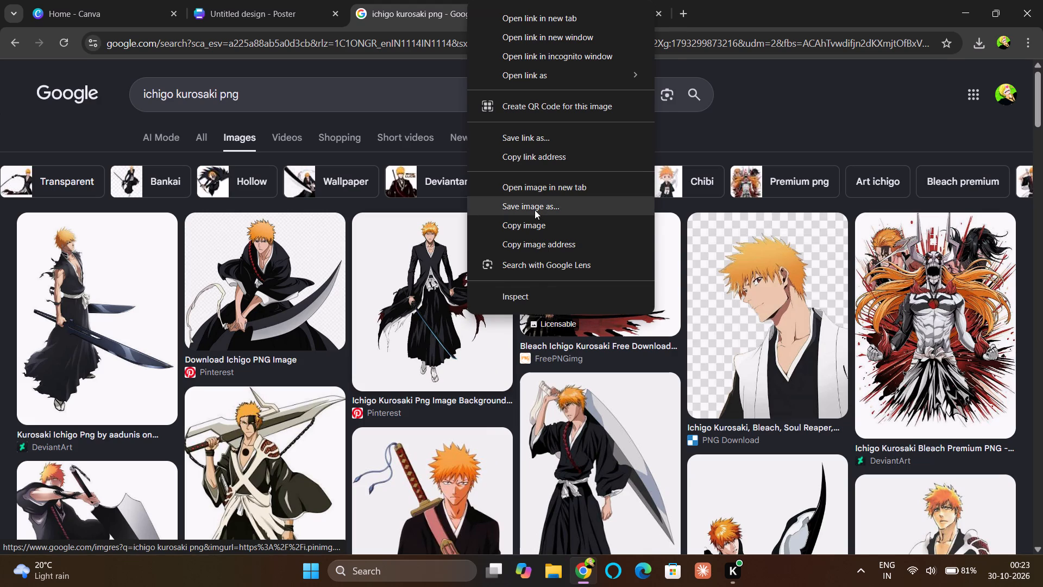
{"action": "left_click", "coordinate": [535, 210]}
{"action": "key", "text": "Return"}
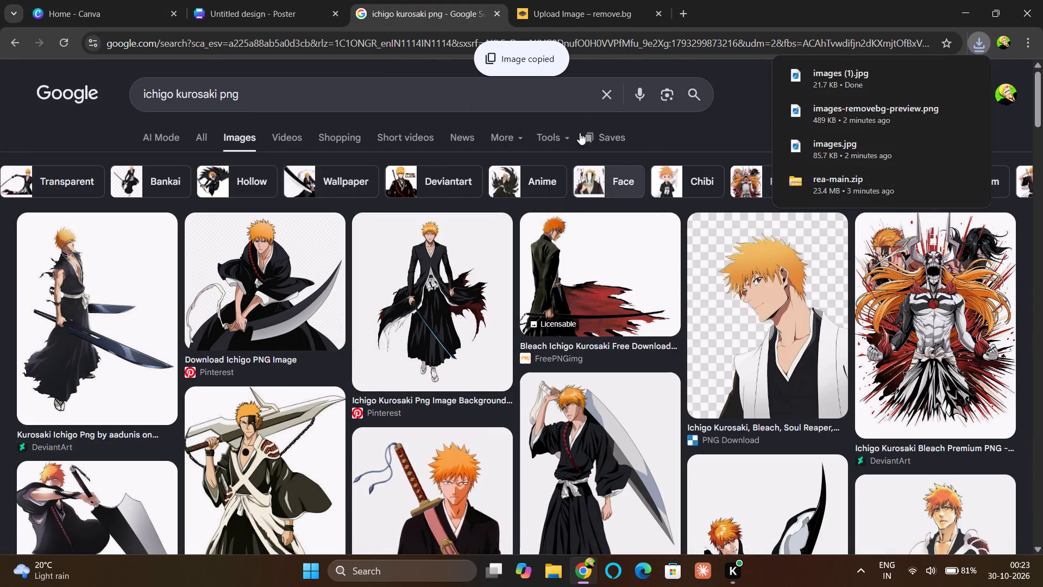
Remove the background of images (1) in remove.bg and download the free preview version of the cutout.
{"action": "left_click", "coordinate": [589, 1]}
{"action": "left_click", "coordinate": [329, 528]}
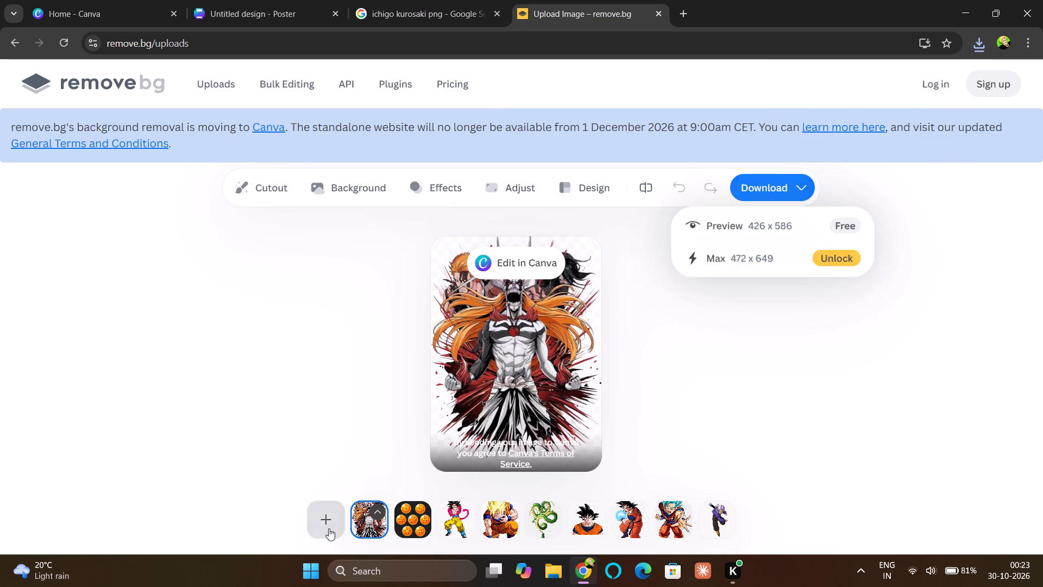
{"action": "left_click", "coordinate": [224, 130]}
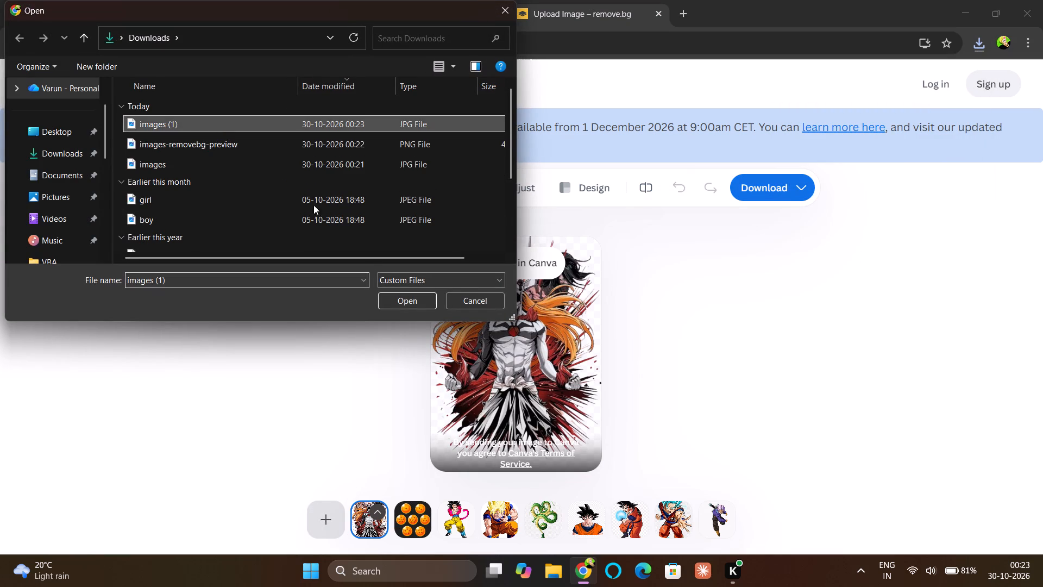
{"action": "left_click", "coordinate": [400, 304]}
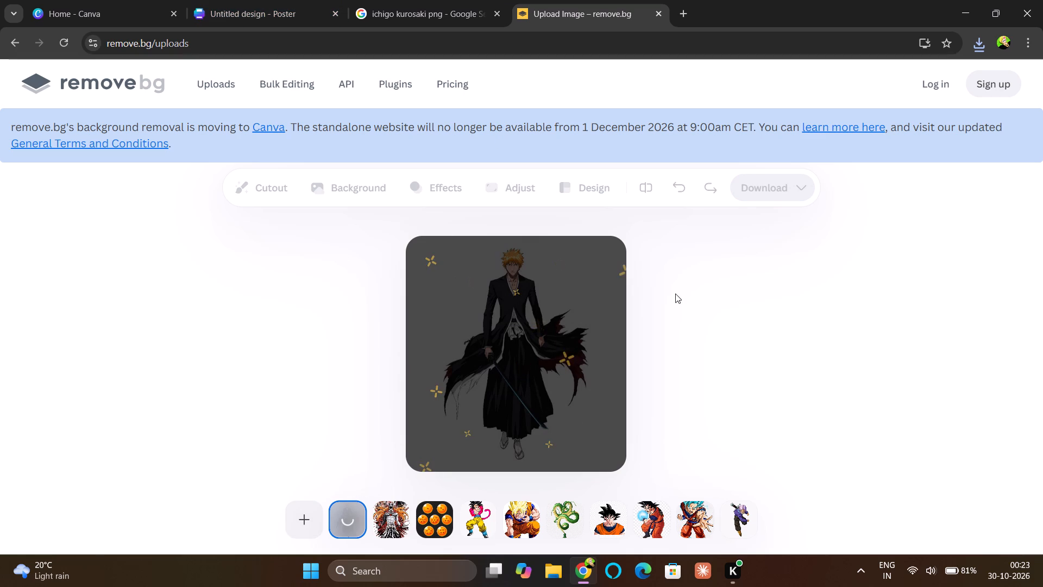
{"action": "left_click", "coordinate": [755, 188]}
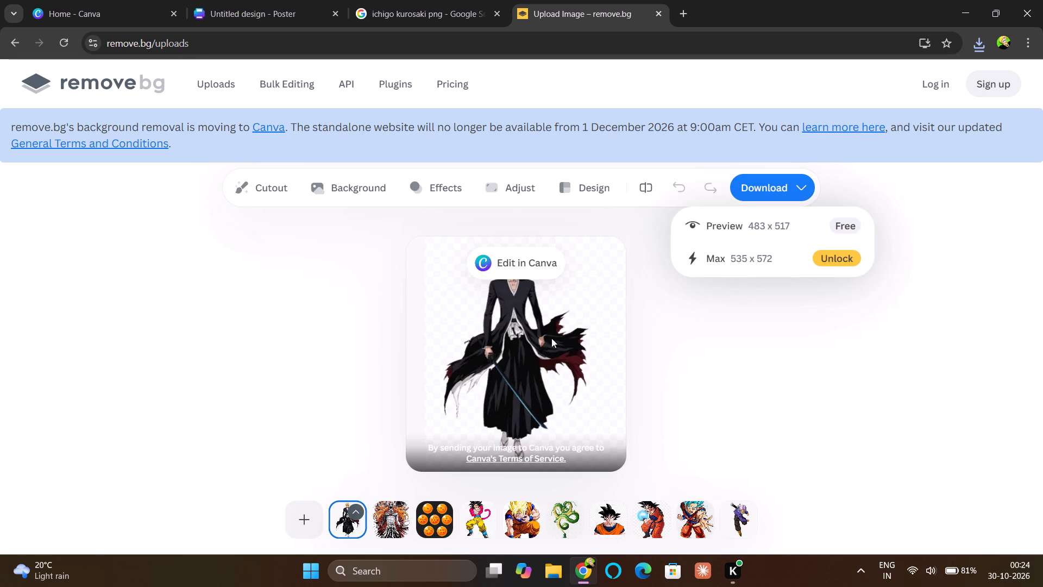
{"action": "left_click", "coordinate": [794, 224]}
Upload the newly downloaded standing Ichigo cutout to the Canva poster design's image uploads.
{"action": "left_click", "coordinate": [296, 14]}
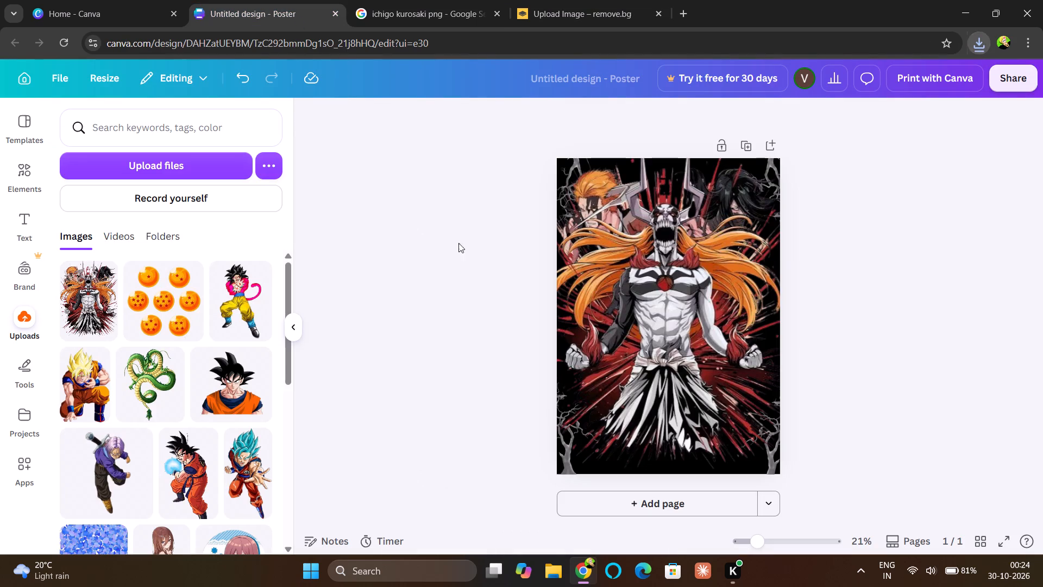
{"action": "left_click", "coordinate": [129, 157]}
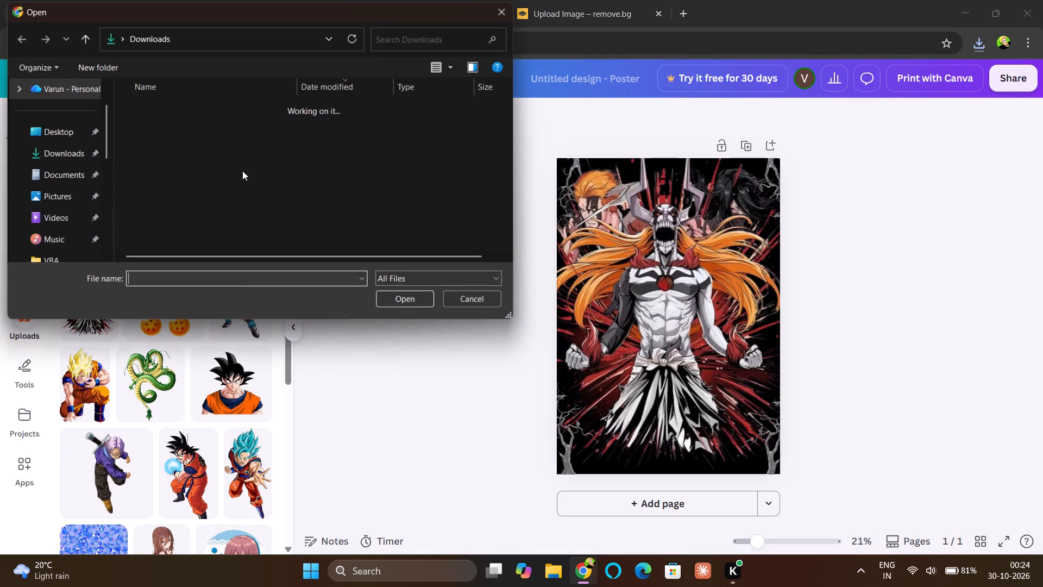
{"action": "left_click", "coordinate": [190, 129]}
{"action": "left_click", "coordinate": [416, 304]}
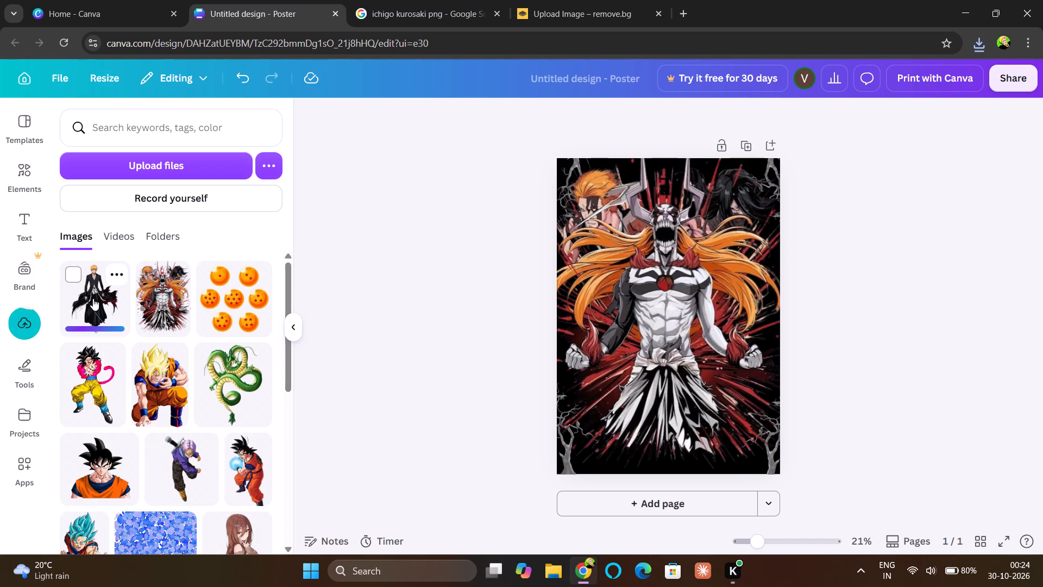
Add the standing Ichigo cutout to the poster, enlarge it to over two-thirds of the page height, and place it bottom centre, in front of the hollow figure.
{"action": "left_click", "coordinate": [93, 298]}
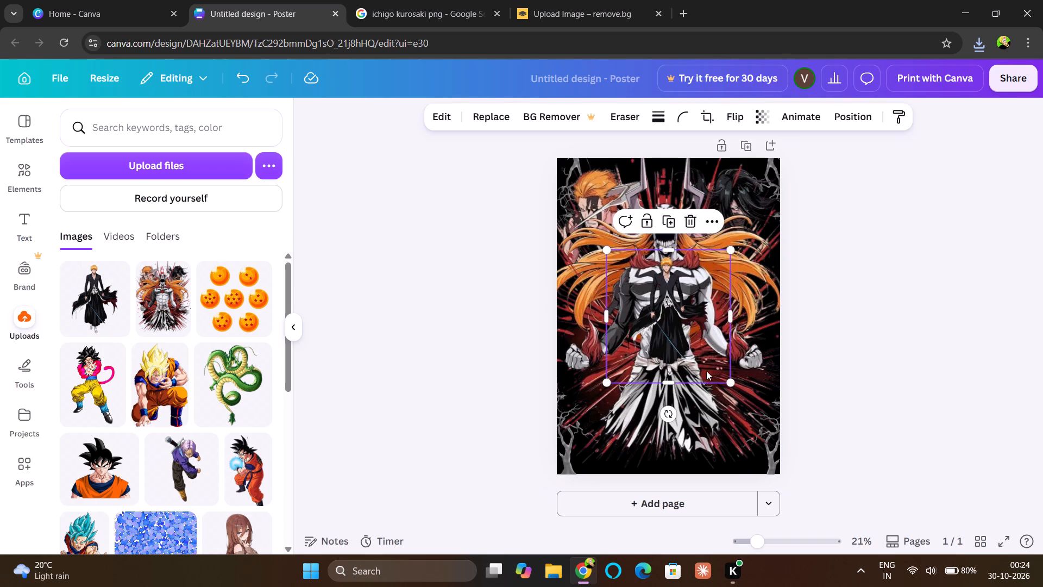
{"action": "left_click_drag", "start_coordinate": [675, 311], "coordinate": [671, 353]}
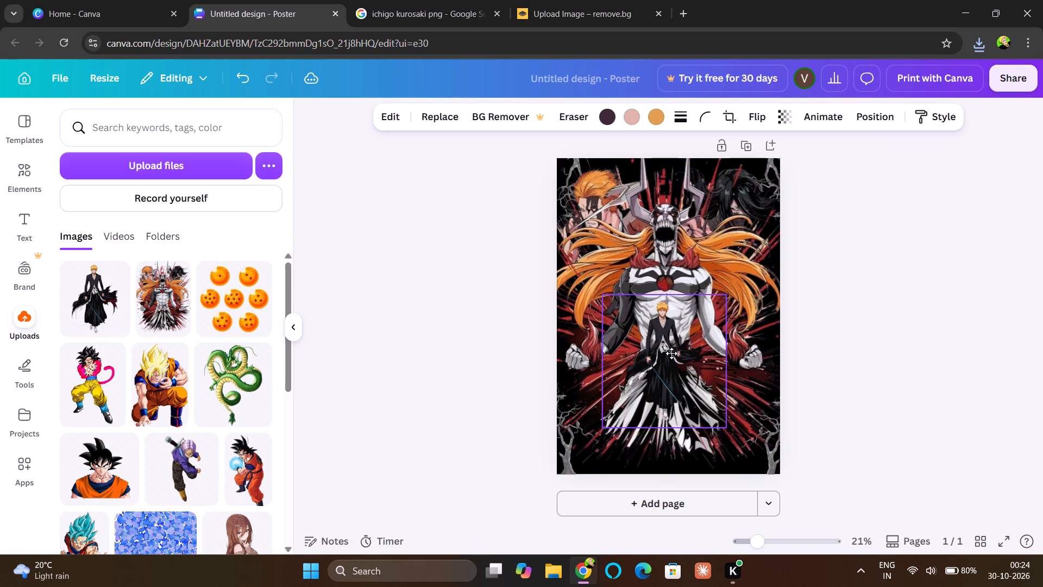
{"action": "left_click_drag", "start_coordinate": [671, 353], "coordinate": [671, 352]}
{"action": "left_click_drag", "start_coordinate": [669, 294], "coordinate": [664, 243]}
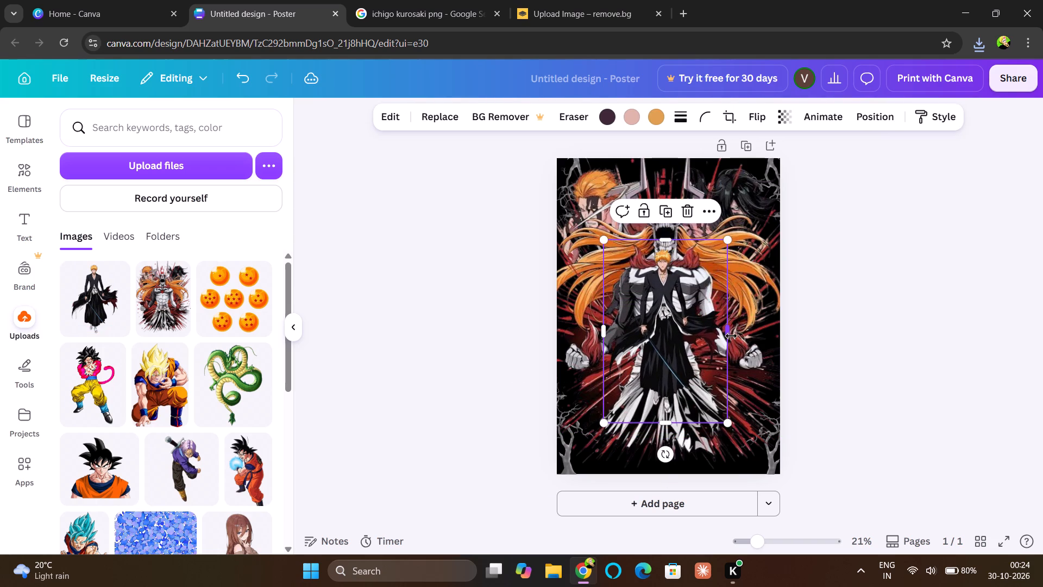
{"action": "left_click_drag", "start_coordinate": [731, 336], "coordinate": [778, 322]}
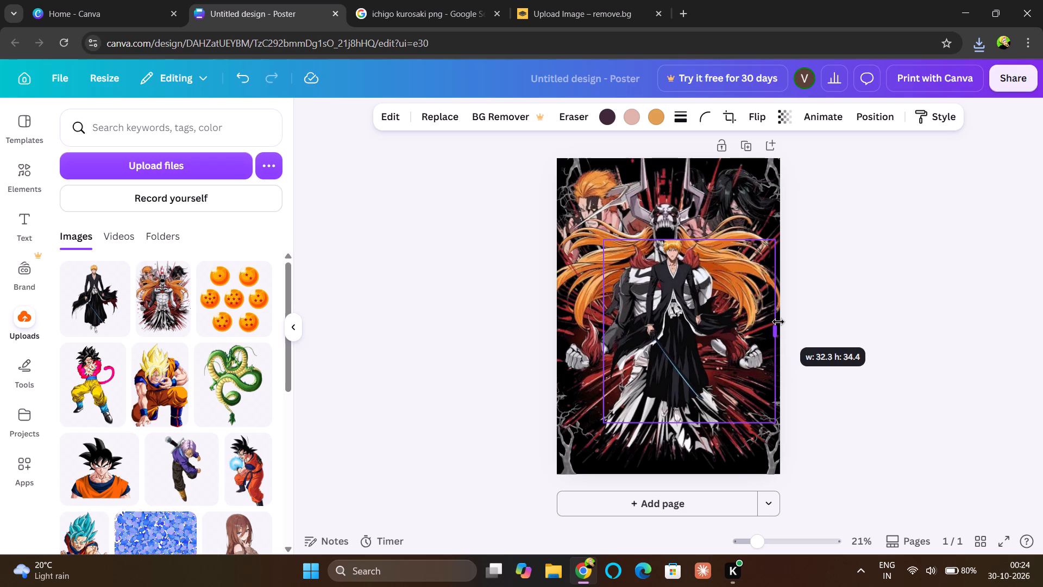
{"action": "left_click_drag", "start_coordinate": [778, 322], "coordinate": [746, 331]}
{"action": "left_click_drag", "start_coordinate": [673, 239], "coordinate": [669, 207]}
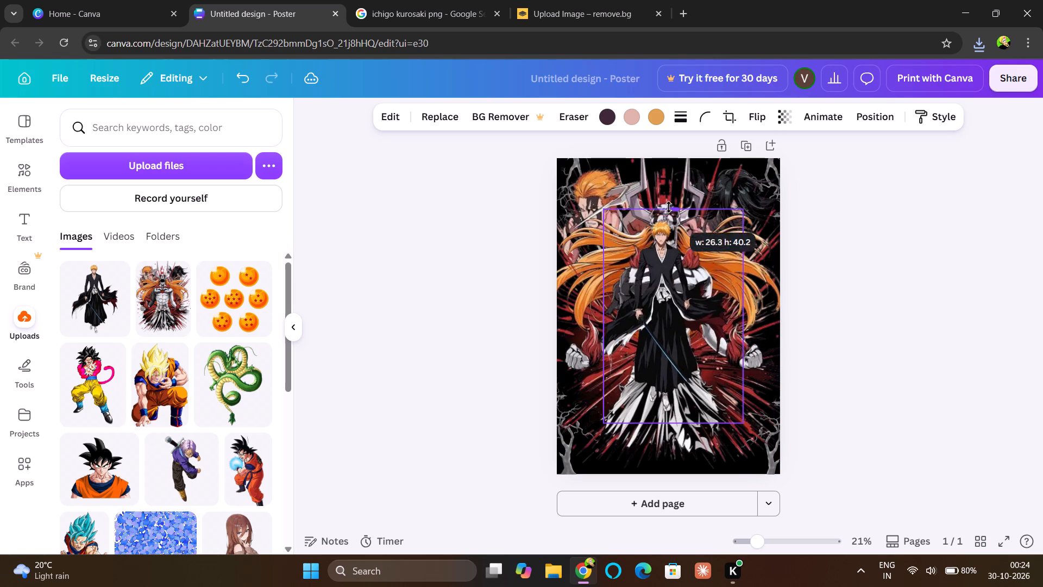
{"action": "left_click_drag", "start_coordinate": [669, 207], "coordinate": [669, 191]}
{"action": "left_click_drag", "start_coordinate": [666, 321], "coordinate": [672, 385]}
{"action": "left_click", "coordinate": [843, 318]}
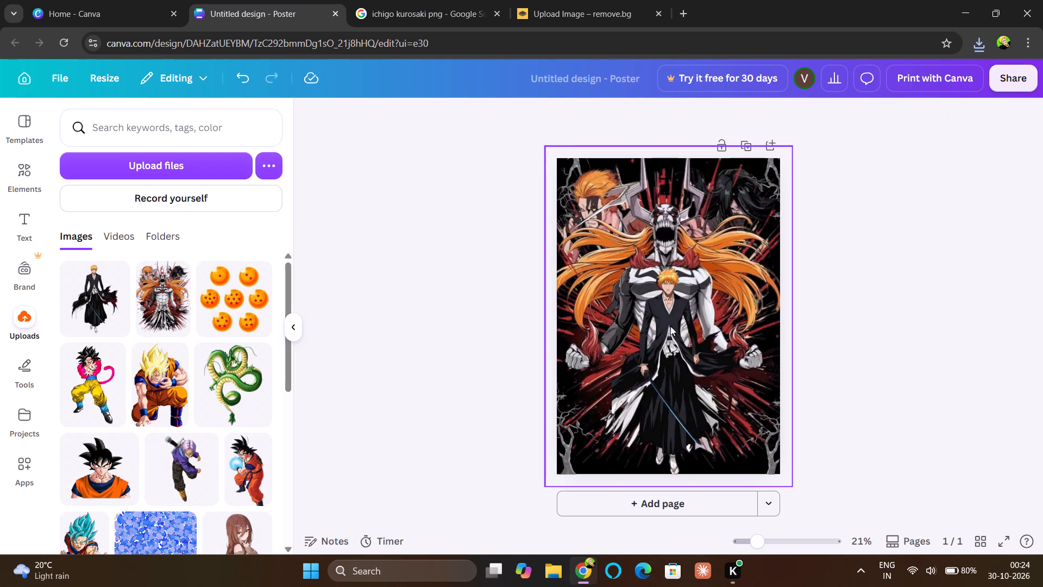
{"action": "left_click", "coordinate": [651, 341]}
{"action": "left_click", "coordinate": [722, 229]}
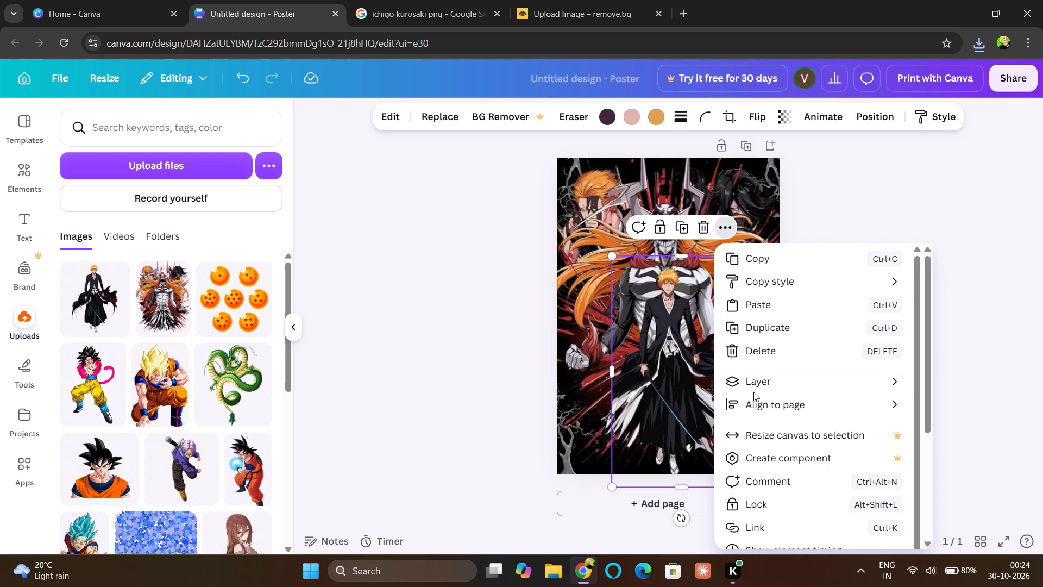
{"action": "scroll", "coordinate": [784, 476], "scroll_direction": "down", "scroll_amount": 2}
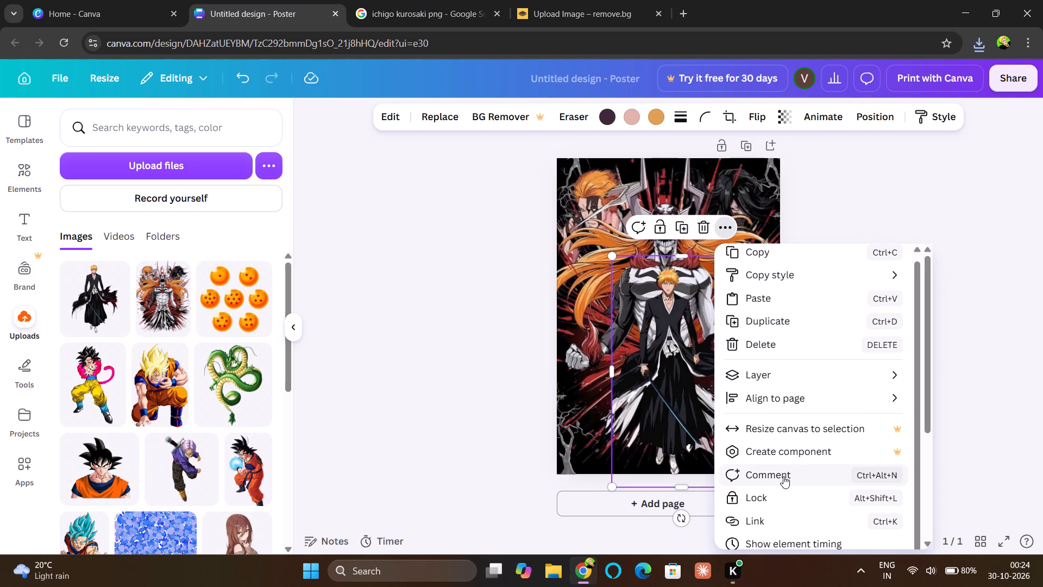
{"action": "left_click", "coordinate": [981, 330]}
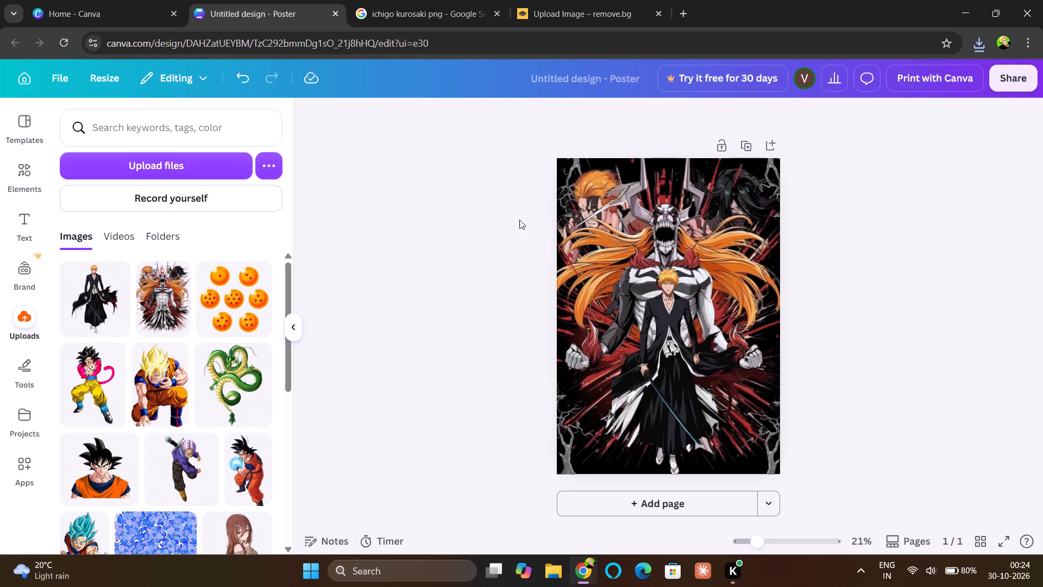
From the Google Images results, save the horned hollow Ichigo picture with red splatter (Bleach Premium PNG) to Downloads as images (2).
{"action": "left_click", "coordinate": [456, 11]}
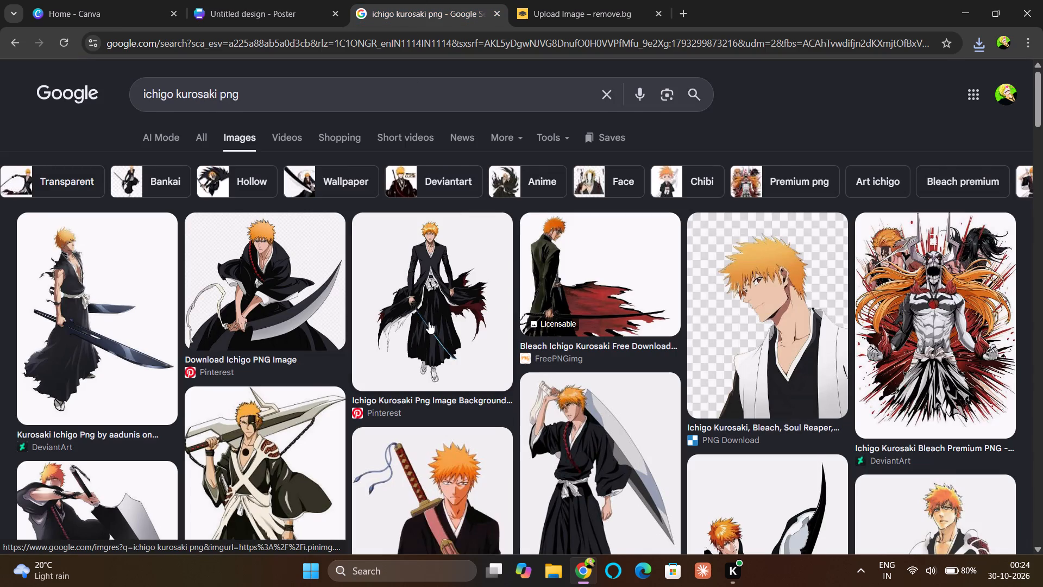
{"action": "scroll", "coordinate": [397, 366], "scroll_direction": "down", "scroll_amount": 5}
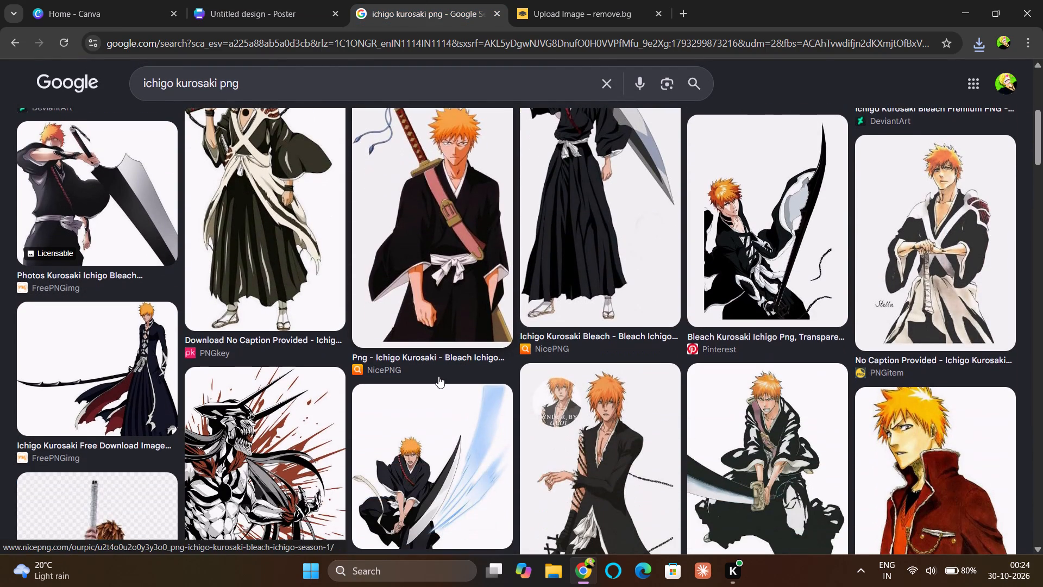
{"action": "scroll", "coordinate": [439, 383], "scroll_direction": "down", "scroll_amount": 1}
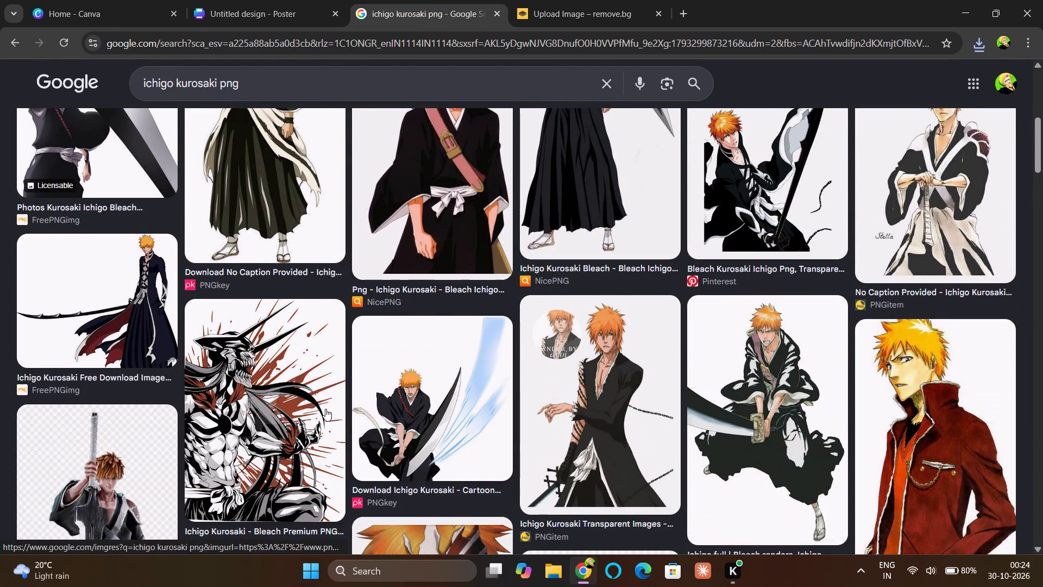
{"action": "left_click", "coordinate": [593, 20]}
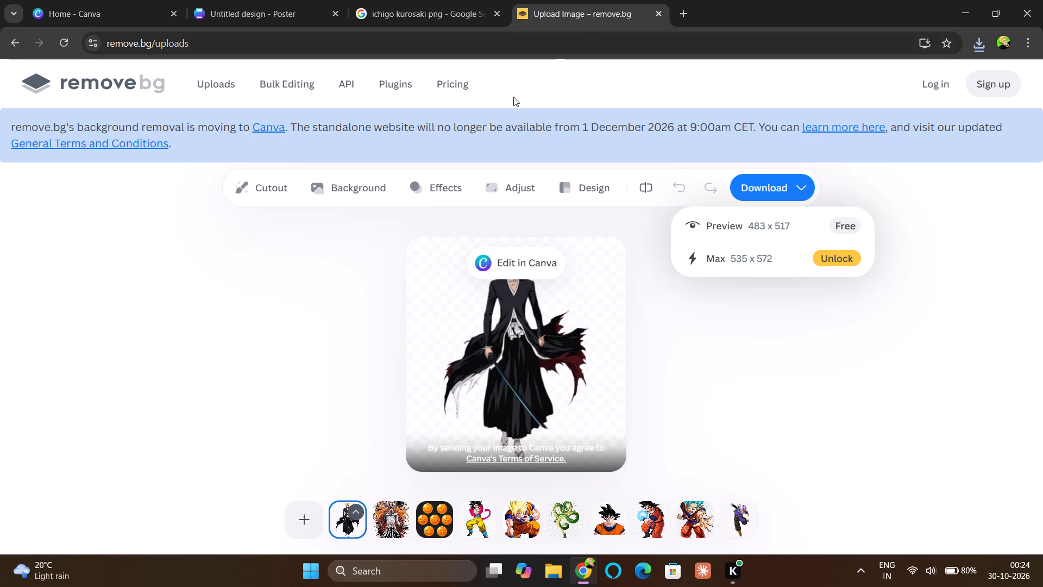
{"action": "left_click", "coordinate": [282, 6]}
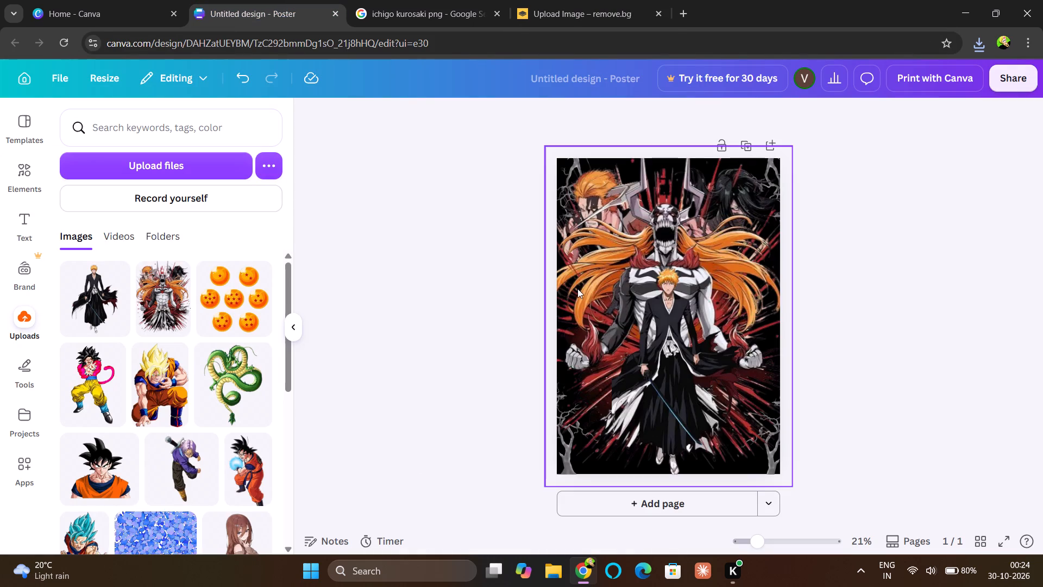
{"action": "left_click", "coordinate": [563, 15]}
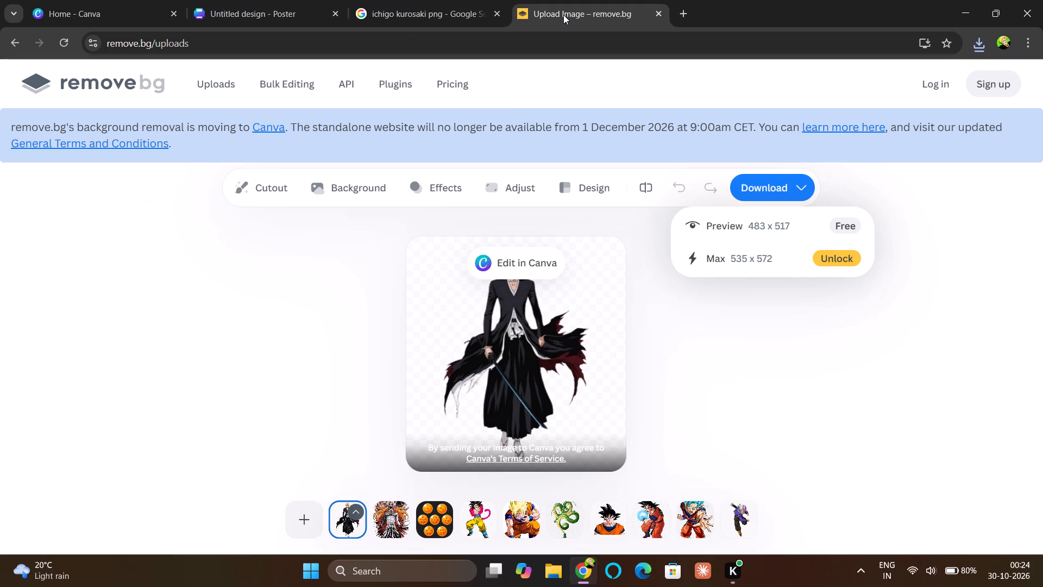
{"action": "left_click", "coordinate": [451, 15]}
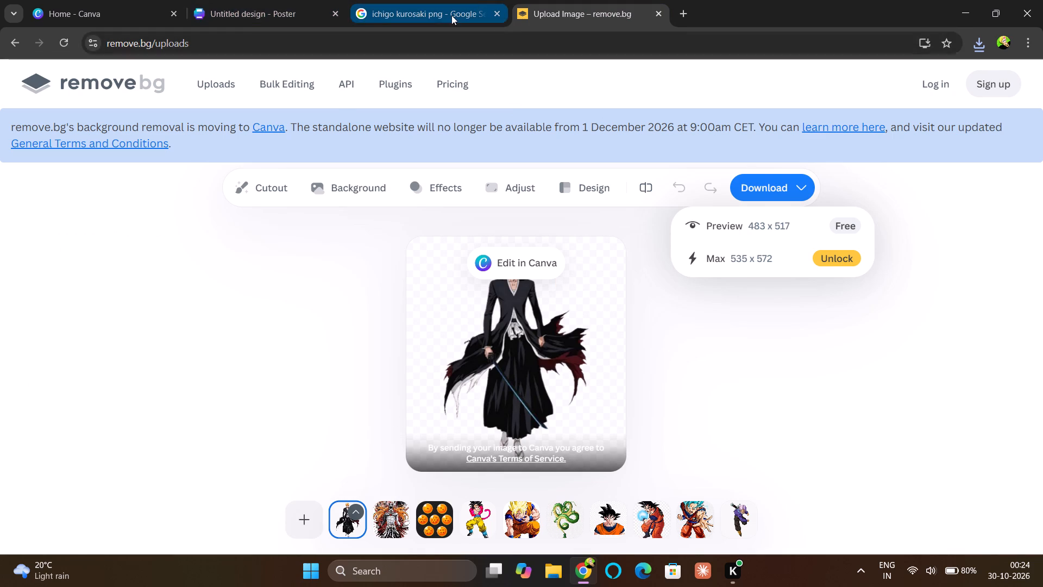
{"action": "scroll", "coordinate": [270, 379], "scroll_direction": "down", "scroll_amount": 2}
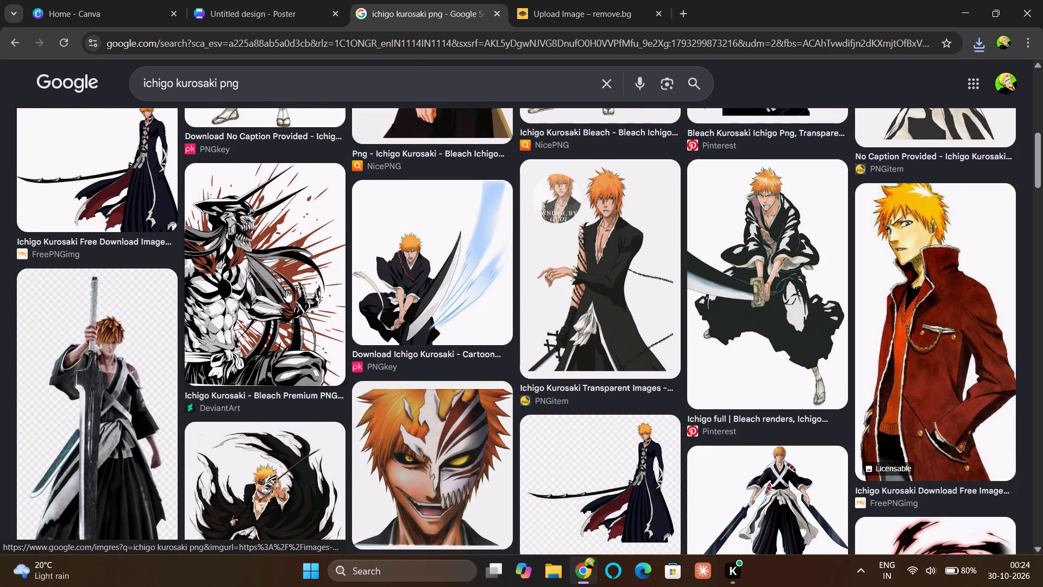
{"action": "scroll", "coordinate": [304, 235], "scroll_direction": "down", "scroll_amount": 1}
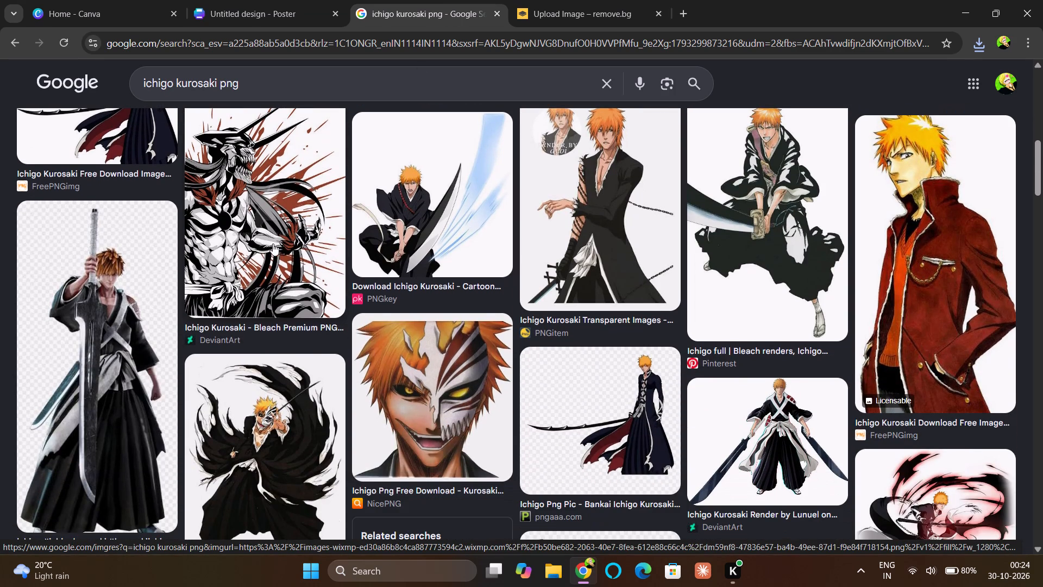
{"action": "right_click", "coordinate": [253, 260]}
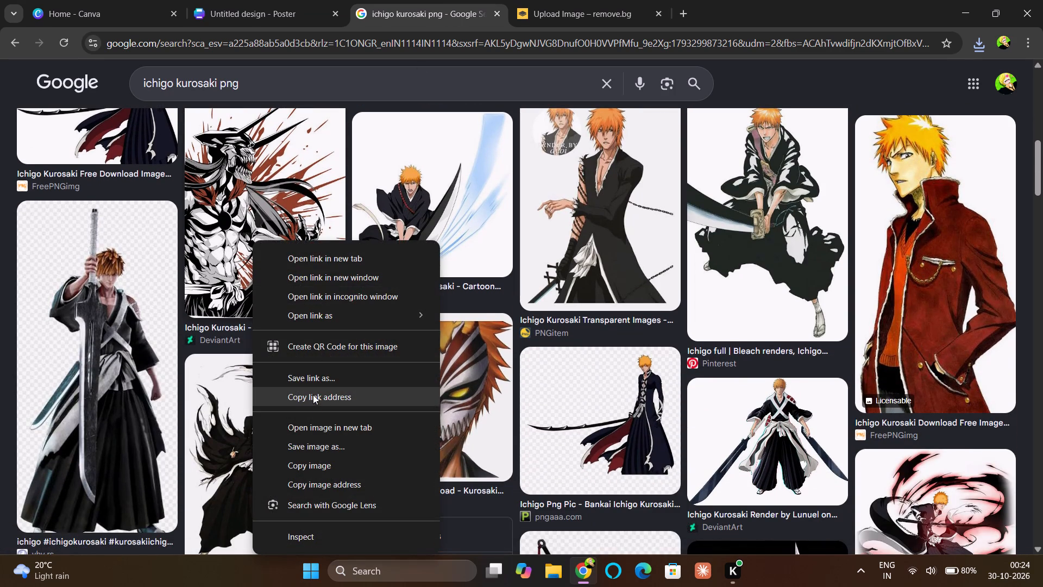
{"action": "left_click", "coordinate": [309, 442]}
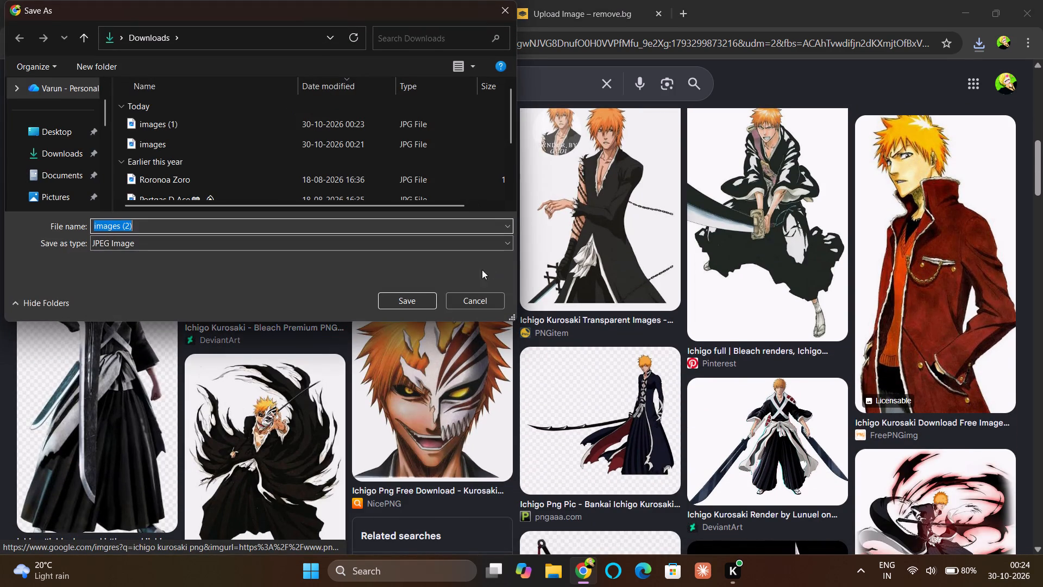
{"action": "left_click", "coordinate": [417, 303]}
Remove the background of images (2) in remove.bg and download the free preview version of the cutout.
{"action": "left_click", "coordinate": [526, 14]}
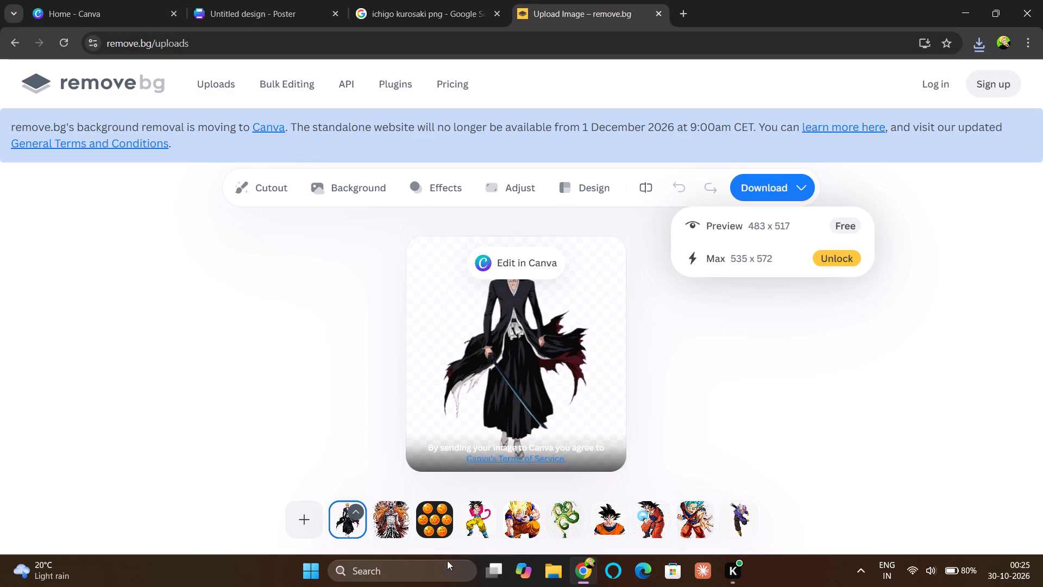
{"action": "left_click", "coordinate": [299, 518]}
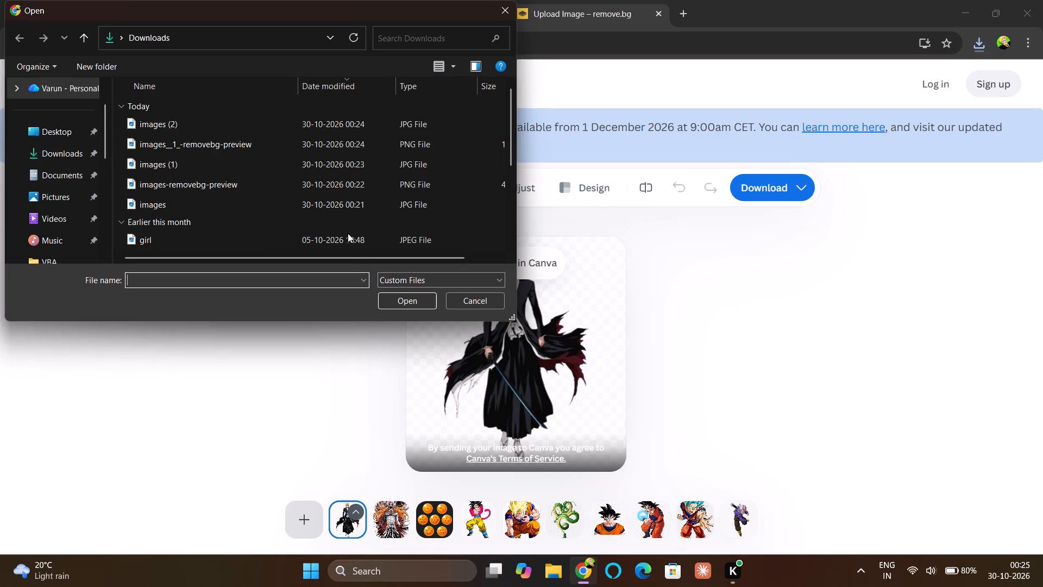
{"action": "left_click", "coordinate": [323, 128]}
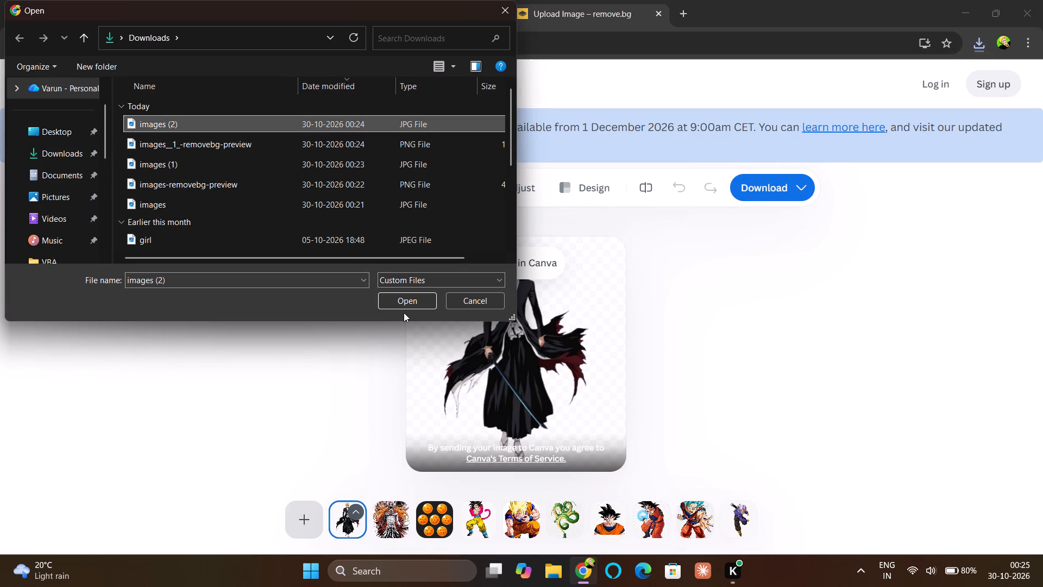
{"action": "left_click", "coordinate": [399, 299]}
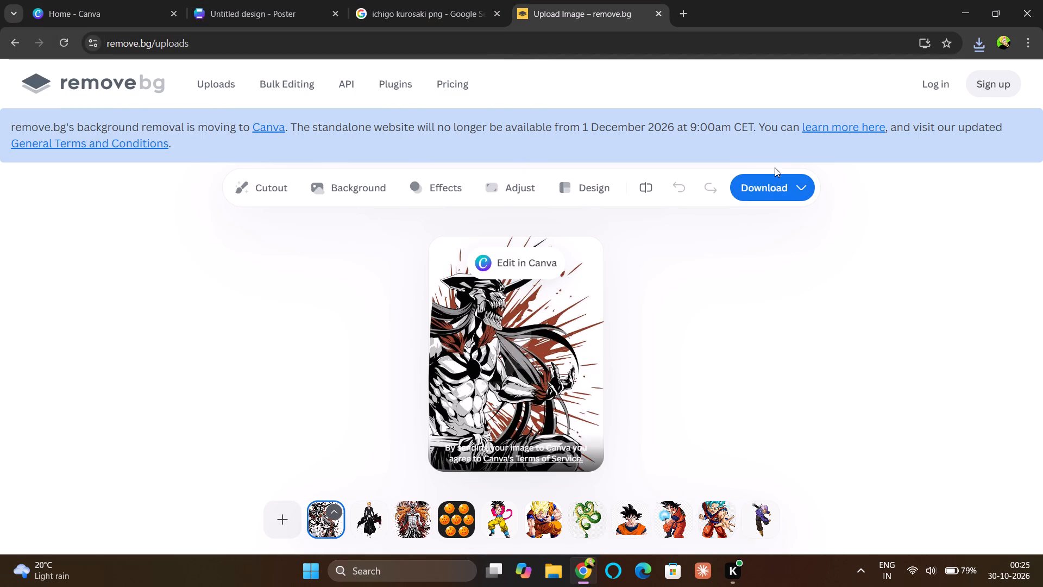
{"action": "left_click", "coordinate": [772, 185]}
{"action": "left_click", "coordinate": [752, 231]}
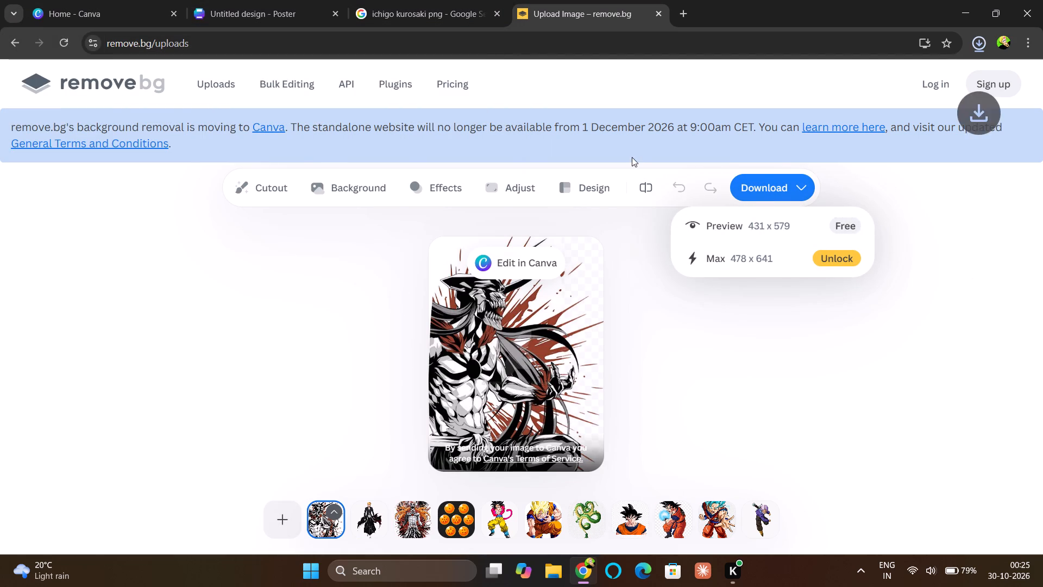
Upload the images__2_-removebg-preview cutout to the Canva poster design's image uploads.
{"action": "left_click", "coordinate": [308, 17]}
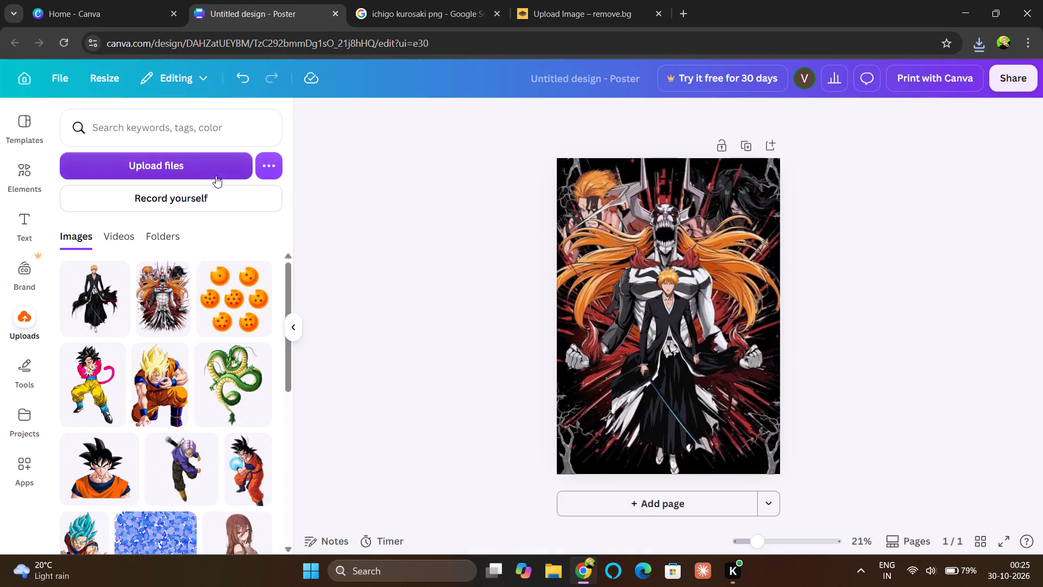
{"action": "left_click", "coordinate": [216, 173]}
{"action": "left_click", "coordinate": [150, 122]}
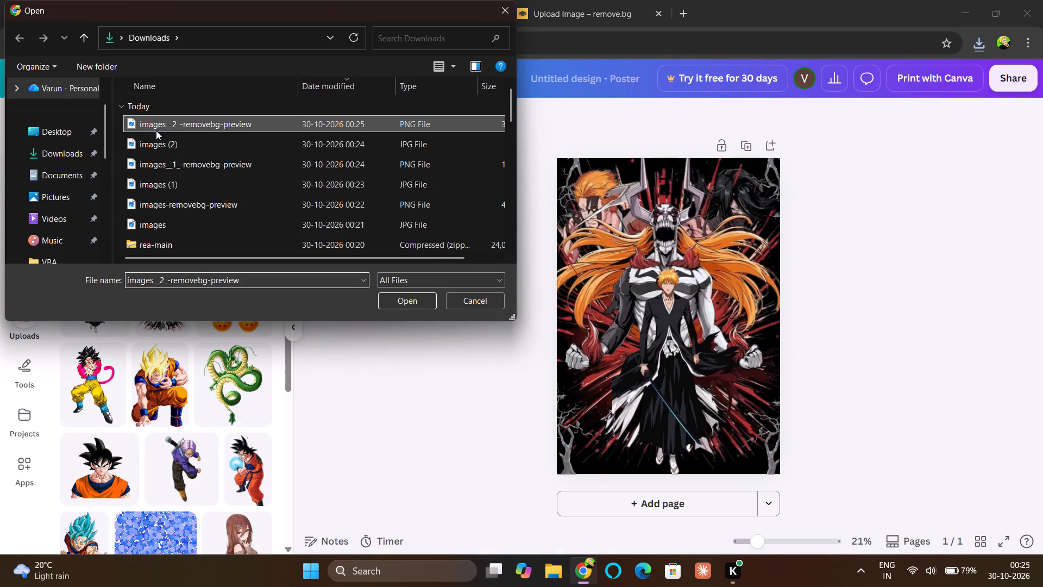
{"action": "left_click", "coordinate": [388, 300]}
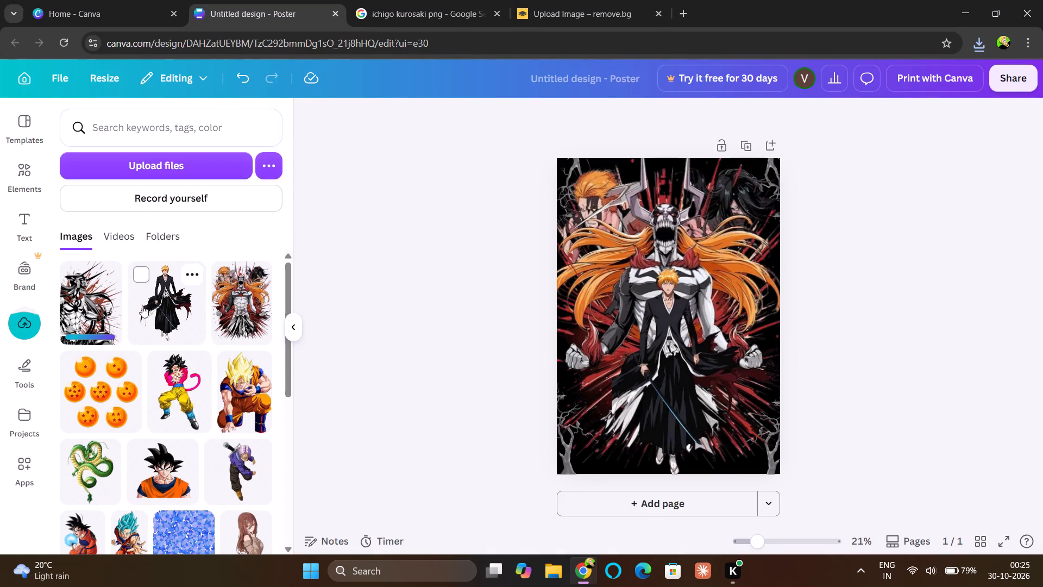
Add the horned hollow cutout with red splatter to the poster and place it flush against the page's left edge, around mid-height.
{"action": "left_click", "coordinate": [74, 305]}
{"action": "left_click_drag", "start_coordinate": [639, 353], "coordinate": [589, 360]}
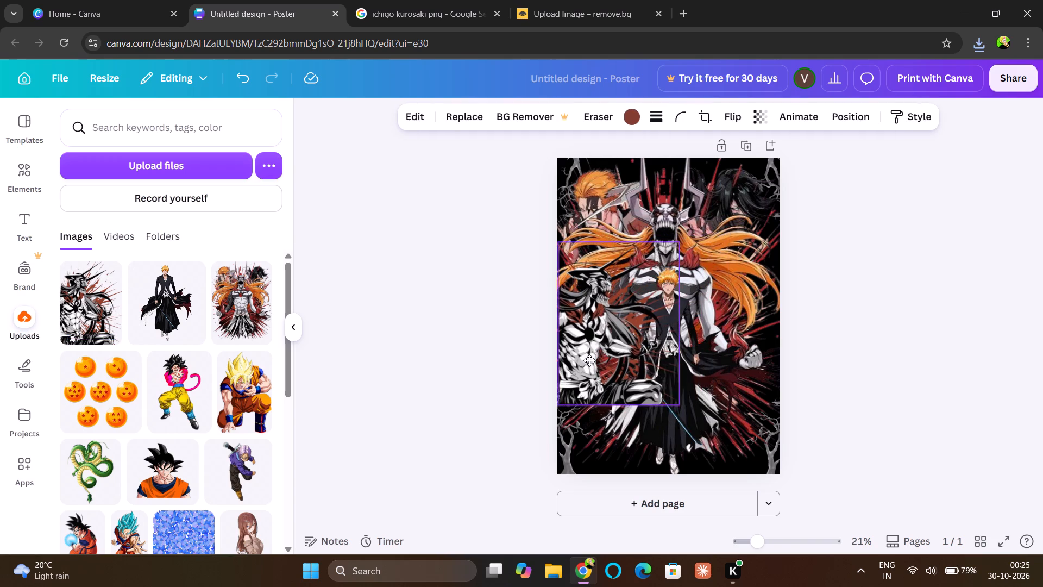
{"action": "left_click_drag", "start_coordinate": [589, 360], "coordinate": [586, 360]}
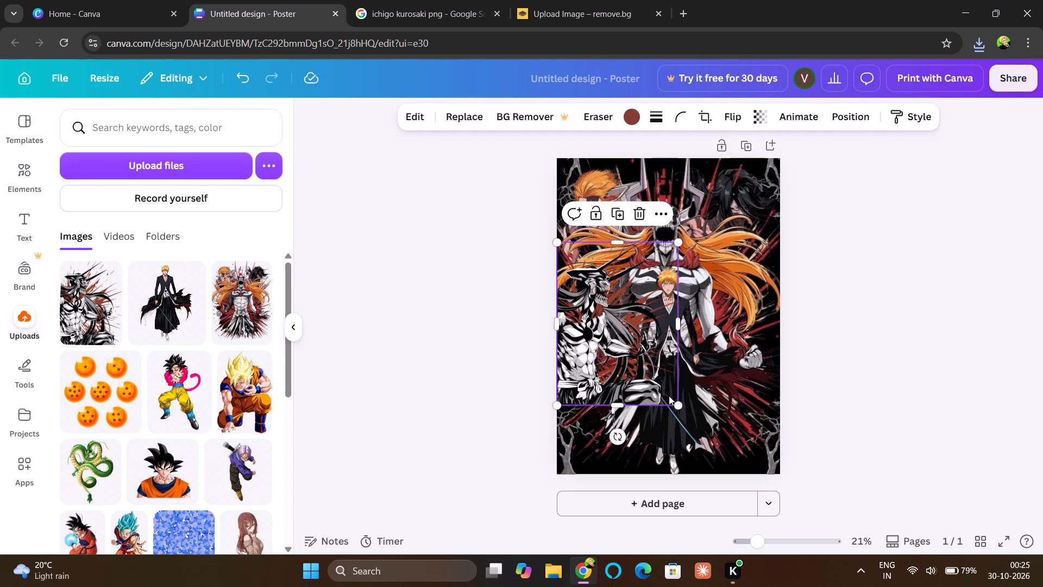
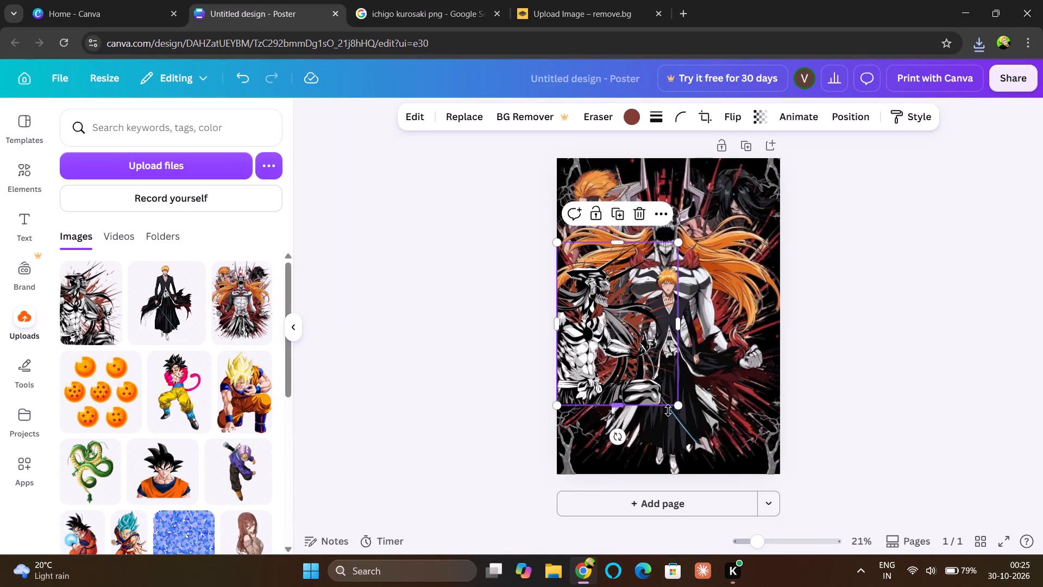
Enlarge the horned hollow cutout to about 28.2 by 37.8 cm and shift it slightly past the page's left edge.
{"action": "left_click_drag", "start_coordinate": [676, 408], "coordinate": [722, 433]}
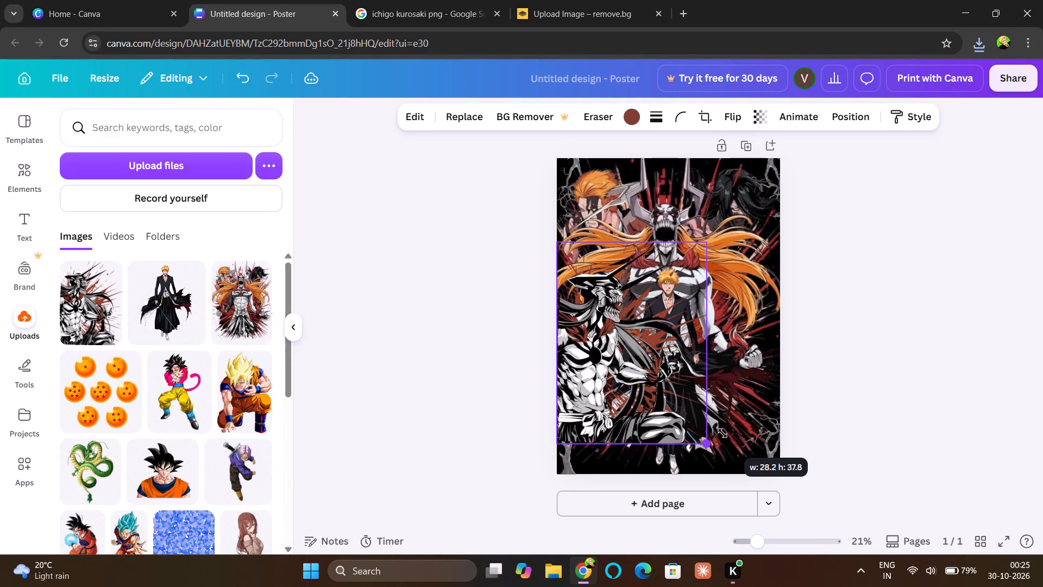
{"action": "left_click_drag", "start_coordinate": [722, 433], "coordinate": [726, 435]}
{"action": "left_click_drag", "start_coordinate": [603, 370], "coordinate": [597, 360]}
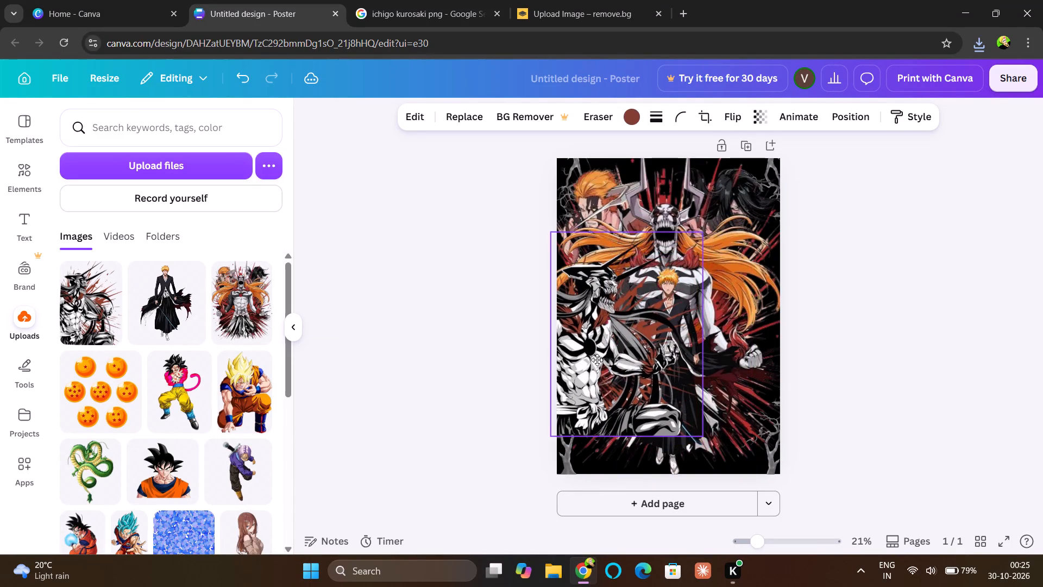
{"action": "left_click_drag", "start_coordinate": [597, 360], "coordinate": [594, 354]}
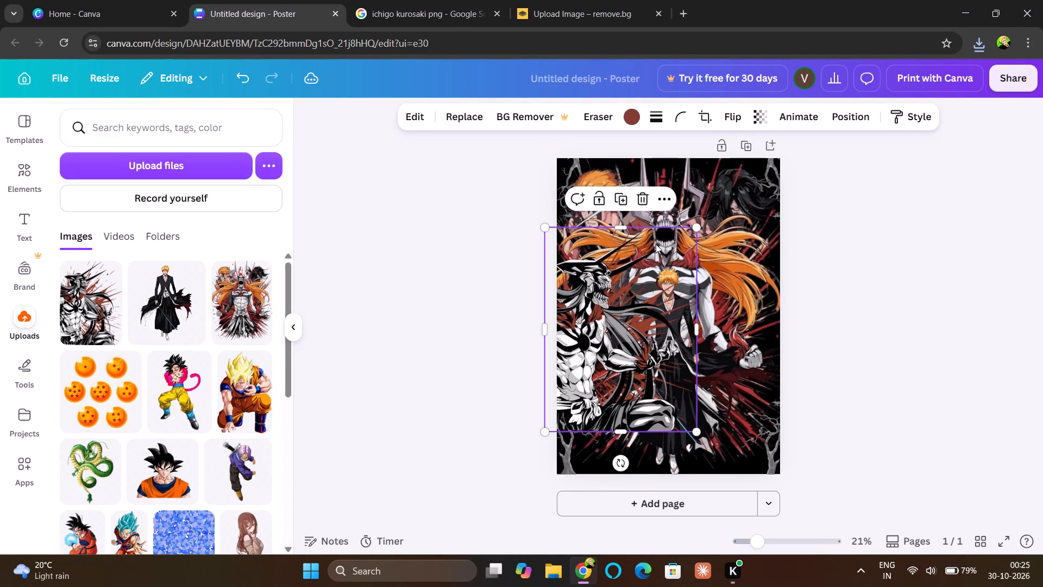
Send the horned hollow cutout one layer backward, behind the standing Ichigo figure.
{"action": "left_click", "coordinate": [656, 207]}
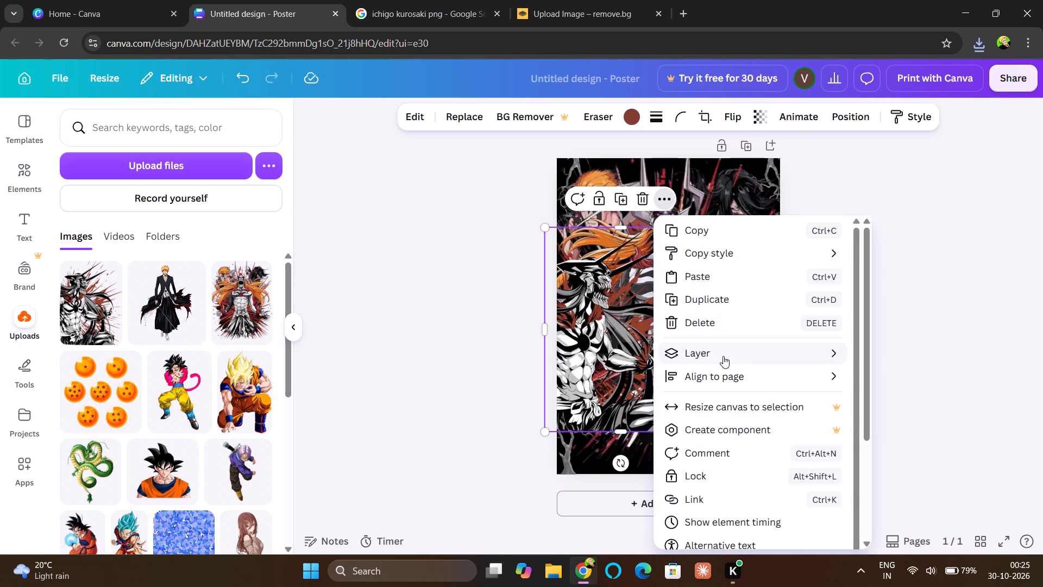
{"action": "left_click", "coordinate": [723, 356]}
{"action": "left_click", "coordinate": [891, 402]}
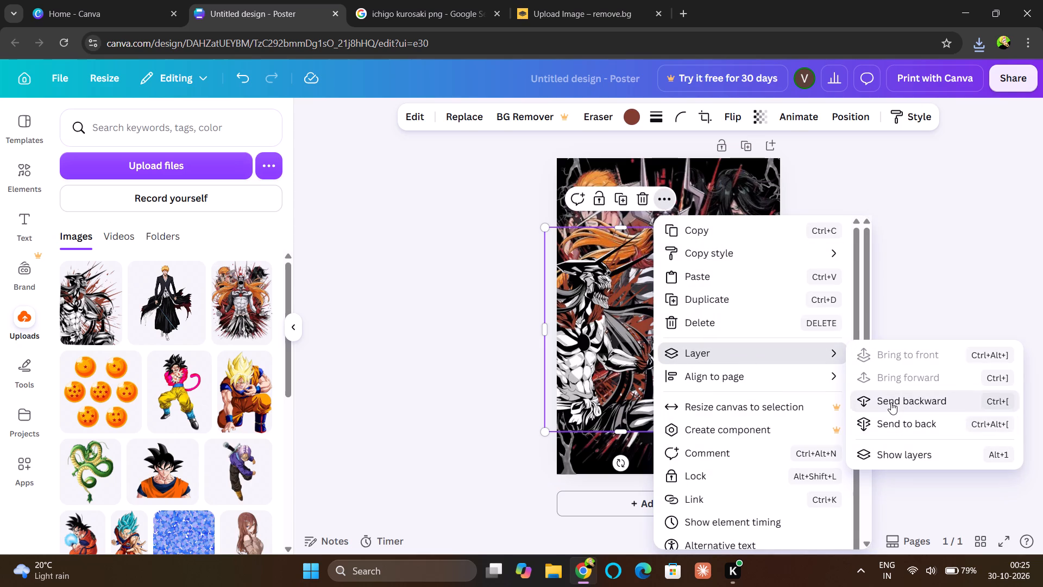
{"action": "left_click", "coordinate": [933, 258]}
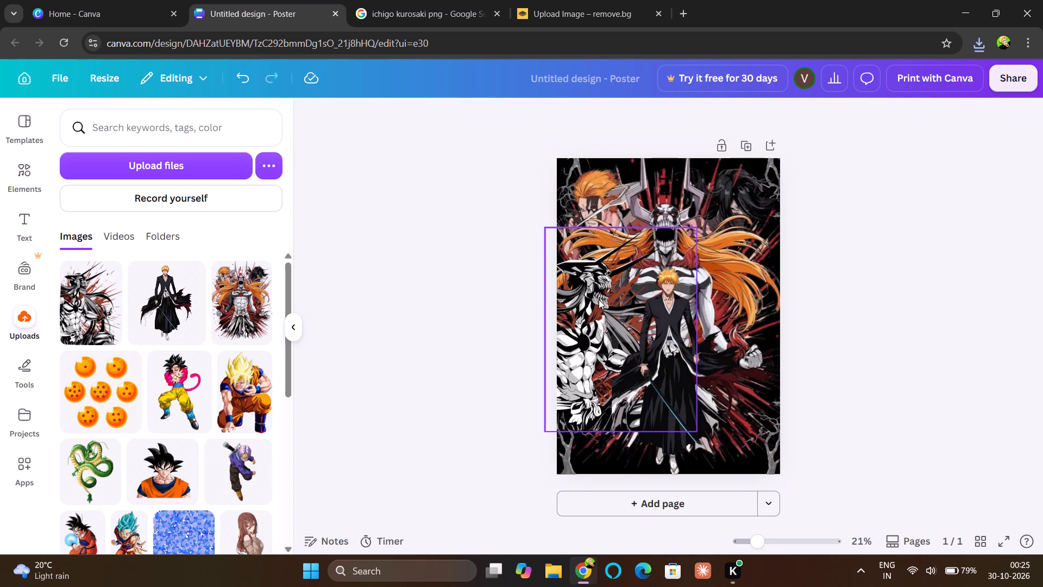
Move the horned hollow cutout down so its bottom sits flush with the page's bottom edge.
{"action": "left_click", "coordinate": [573, 304]}
{"action": "left_click_drag", "start_coordinate": [575, 316], "coordinate": [579, 361]}
{"action": "left_click", "coordinate": [905, 306]}
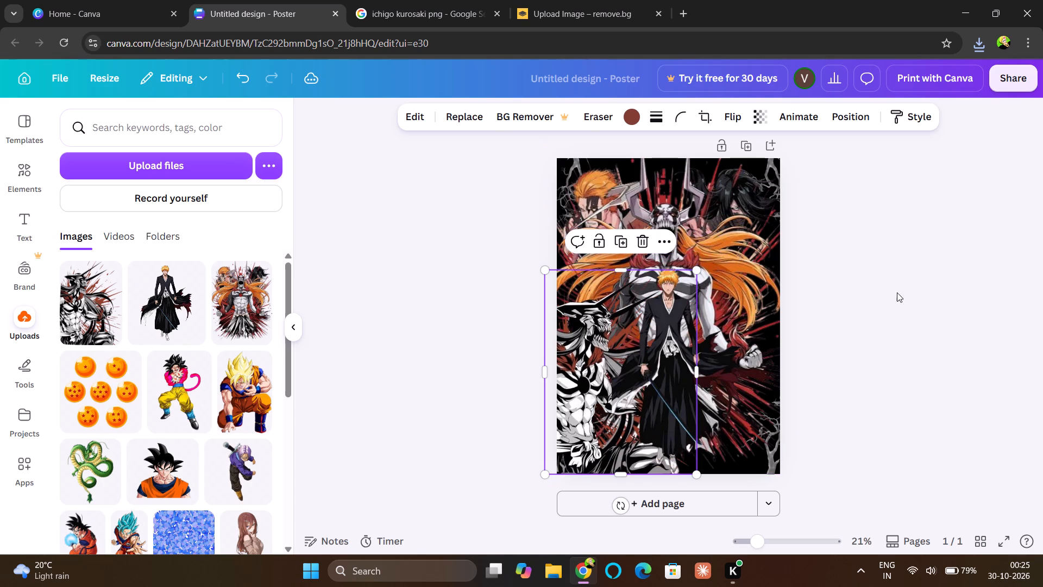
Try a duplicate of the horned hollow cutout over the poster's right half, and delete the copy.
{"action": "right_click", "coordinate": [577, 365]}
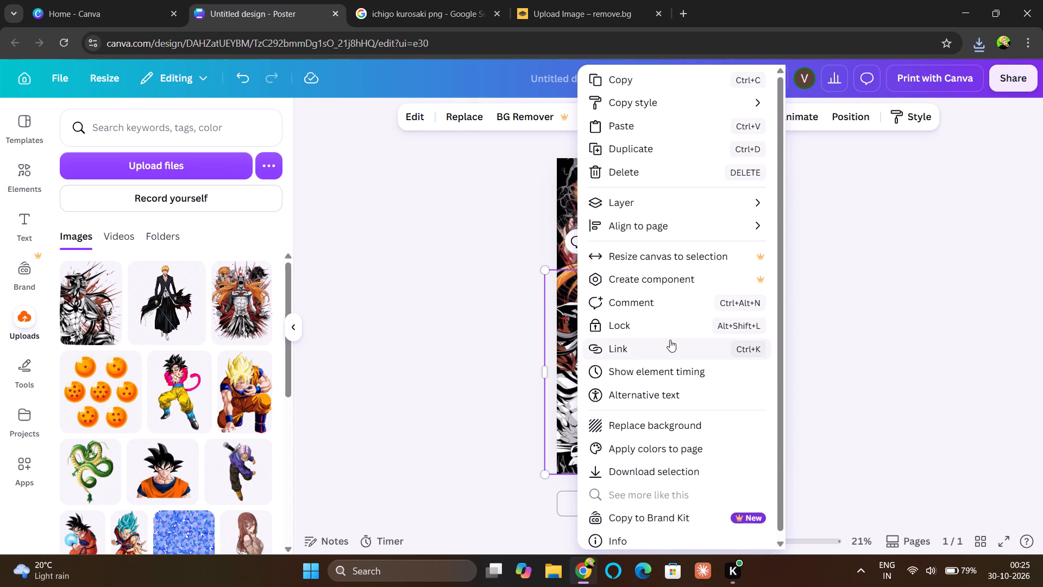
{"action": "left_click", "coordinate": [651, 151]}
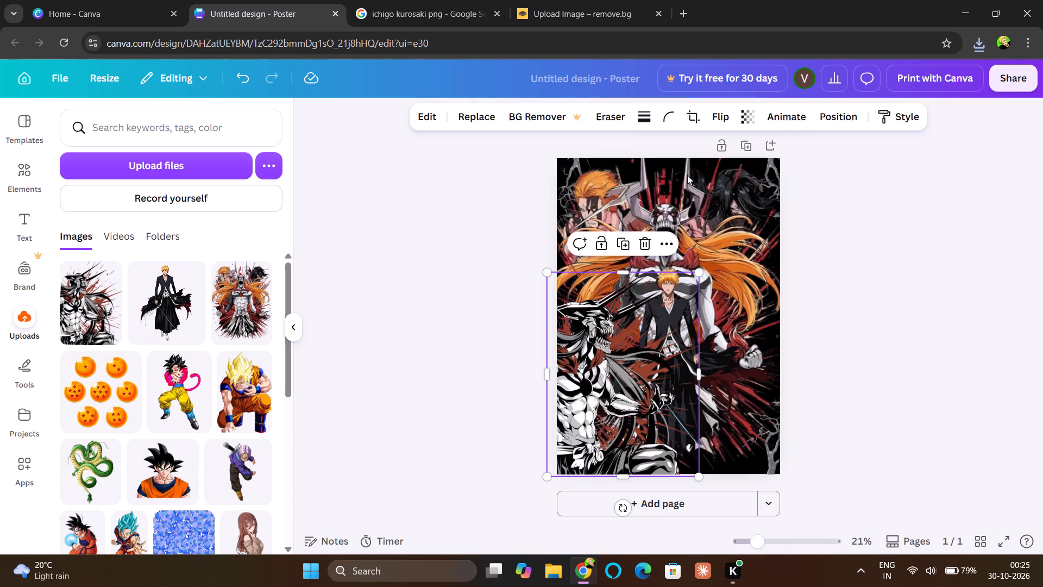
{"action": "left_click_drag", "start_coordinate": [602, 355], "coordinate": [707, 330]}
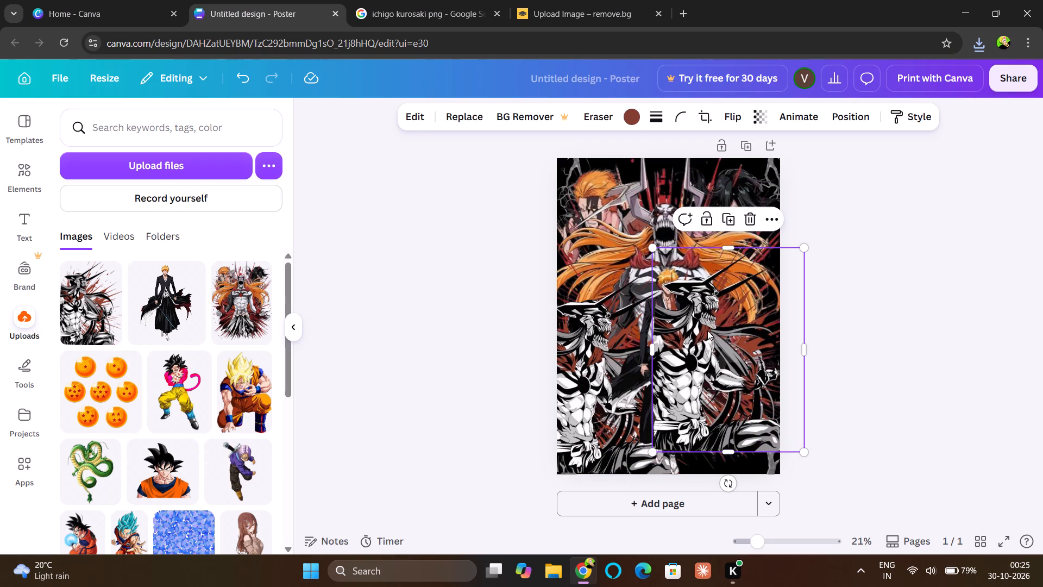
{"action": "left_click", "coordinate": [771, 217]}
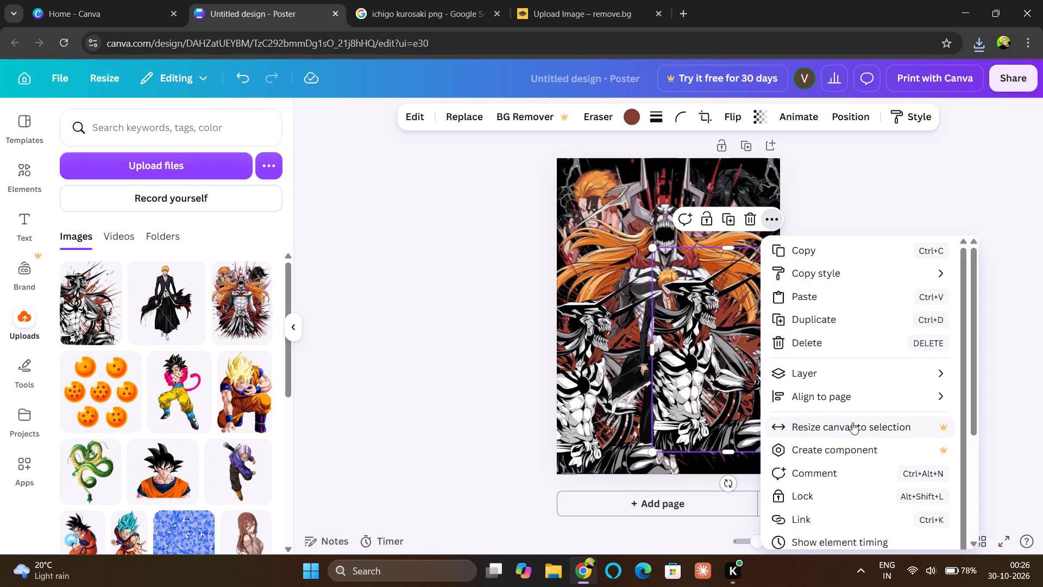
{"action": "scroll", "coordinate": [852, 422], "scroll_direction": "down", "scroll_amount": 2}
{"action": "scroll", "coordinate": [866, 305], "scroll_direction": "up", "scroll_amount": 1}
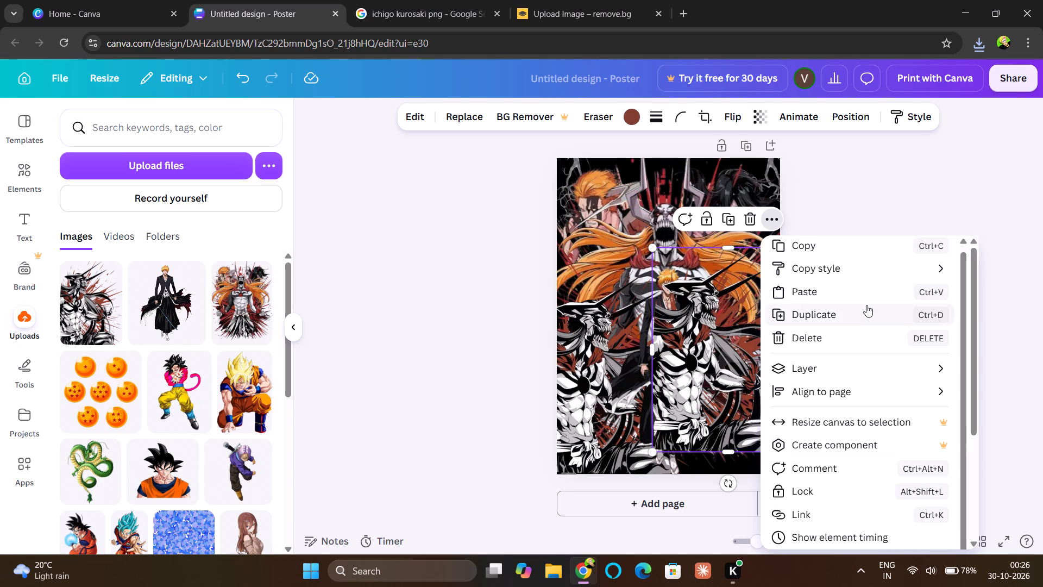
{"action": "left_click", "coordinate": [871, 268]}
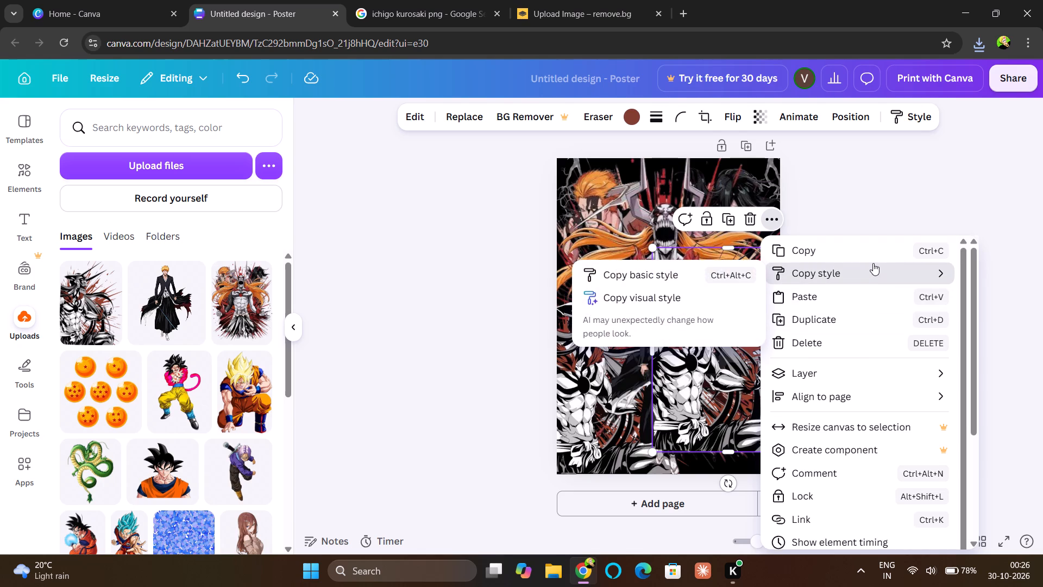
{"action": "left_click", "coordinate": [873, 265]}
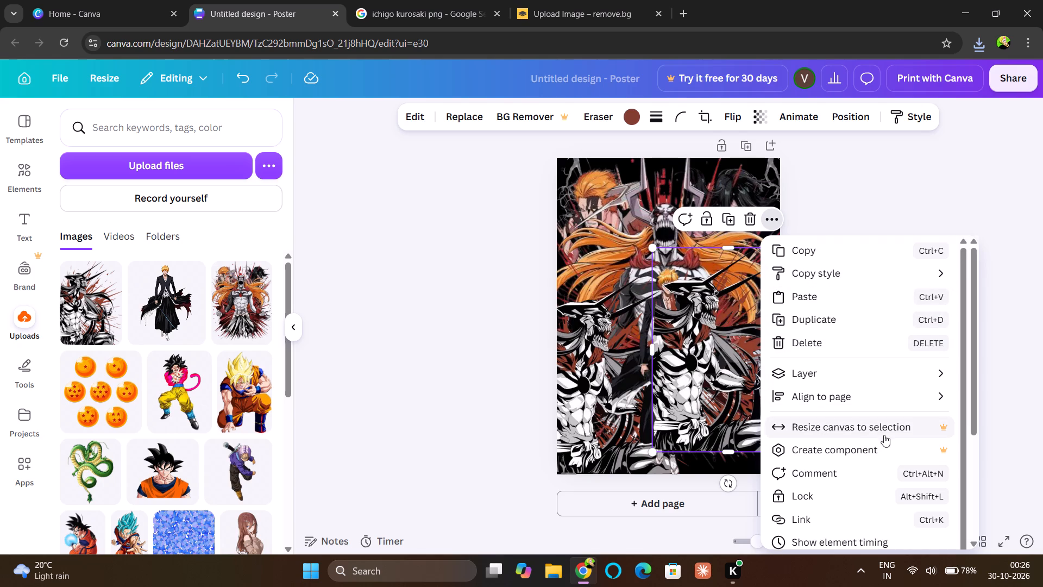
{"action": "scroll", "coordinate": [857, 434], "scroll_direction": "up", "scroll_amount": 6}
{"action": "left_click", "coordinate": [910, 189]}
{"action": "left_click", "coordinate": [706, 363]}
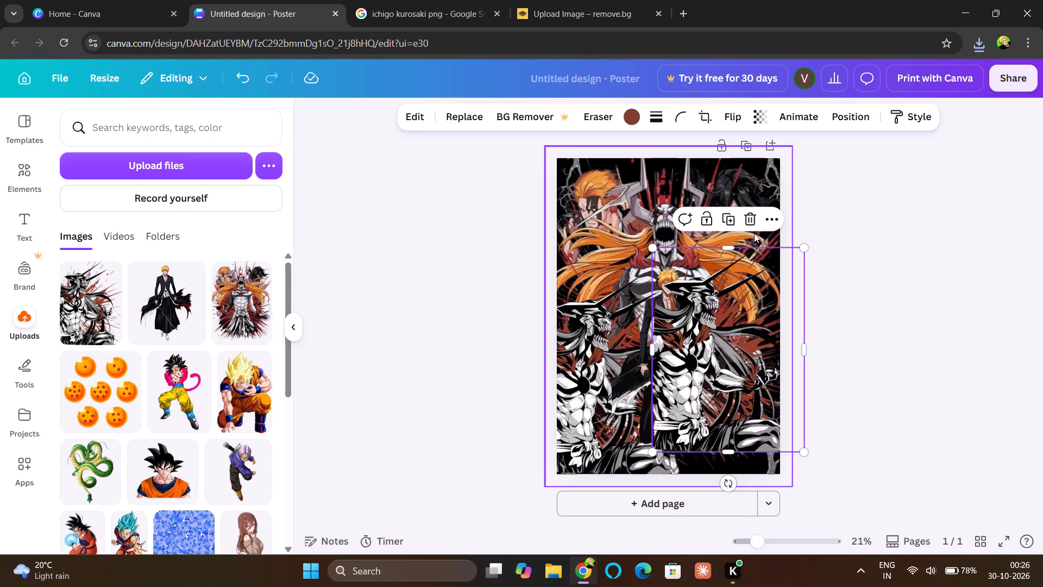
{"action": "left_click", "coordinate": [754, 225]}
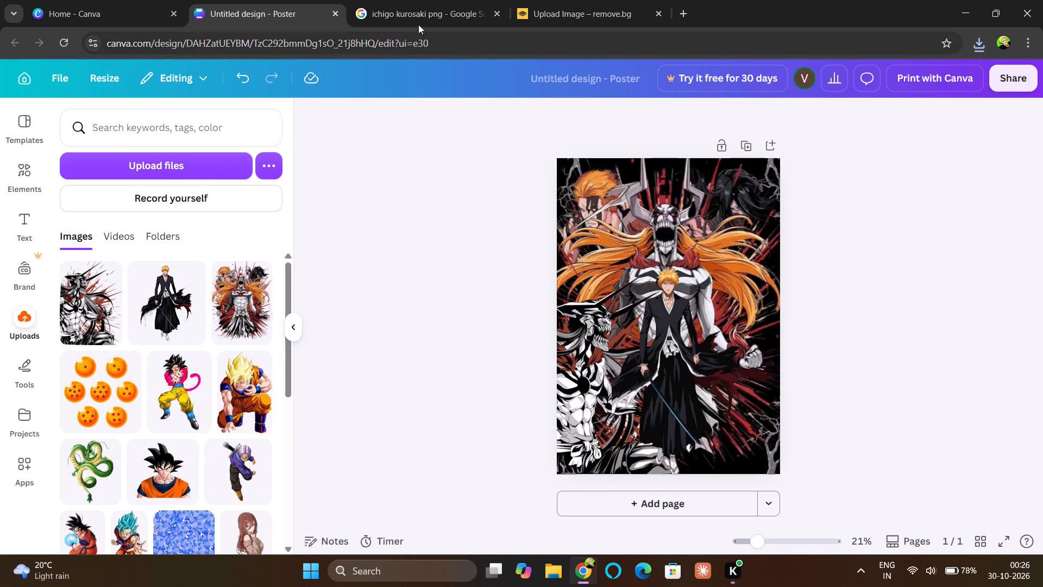
Browse the "ichigo kurosaki png" image results for another character picture that could suit the poster.
{"action": "left_click", "coordinate": [418, 21]}
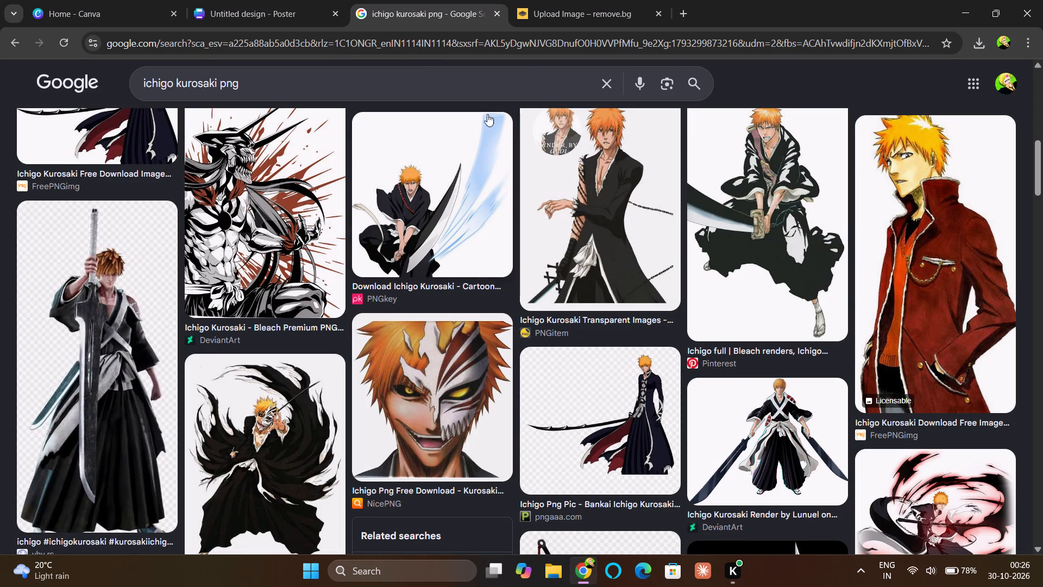
{"action": "left_click", "coordinate": [230, 21]}
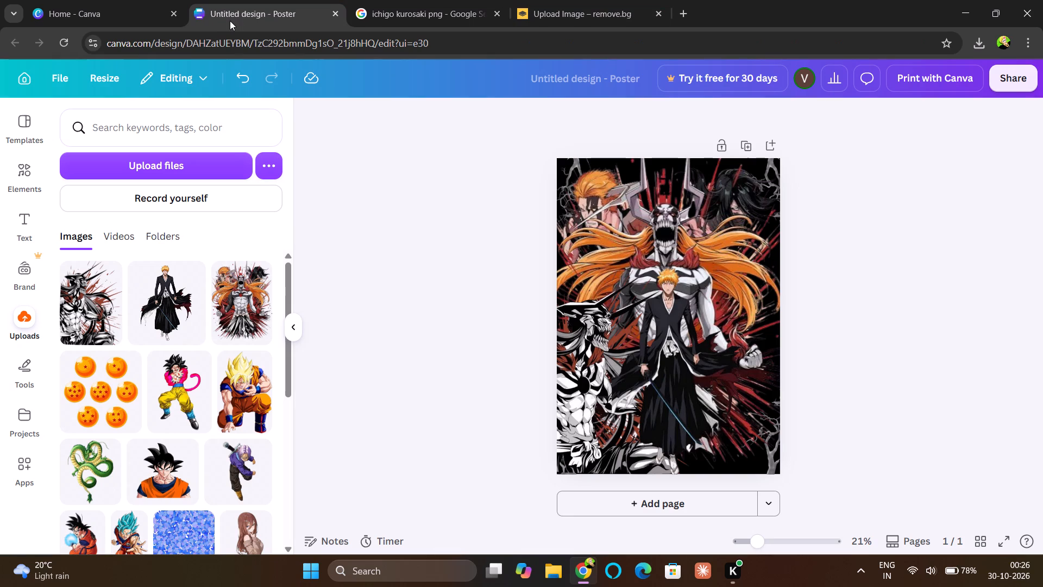
{"action": "left_click", "coordinate": [409, 10]}
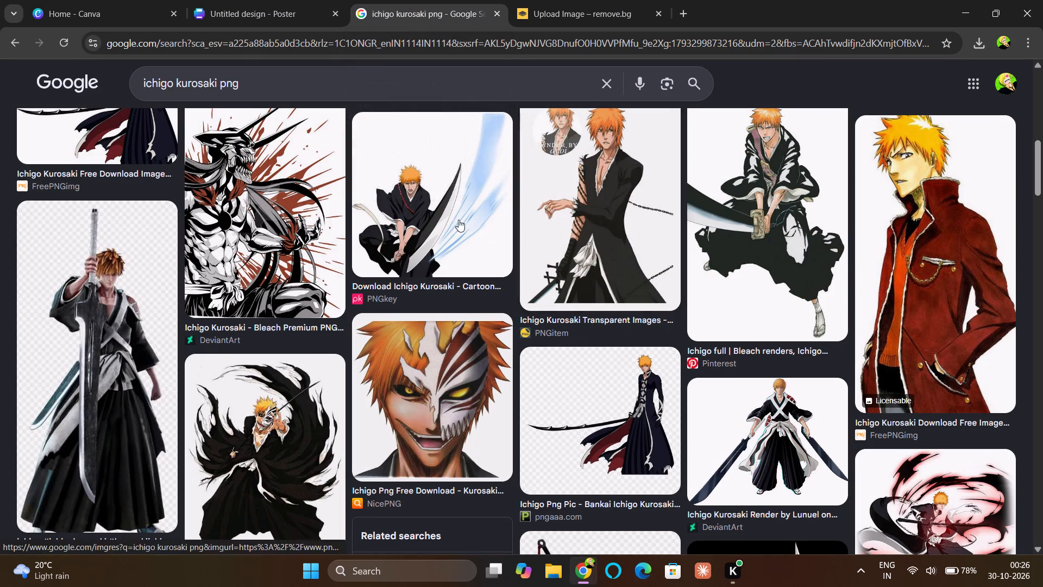
{"action": "scroll", "coordinate": [405, 330], "scroll_direction": "down", "scroll_amount": 3}
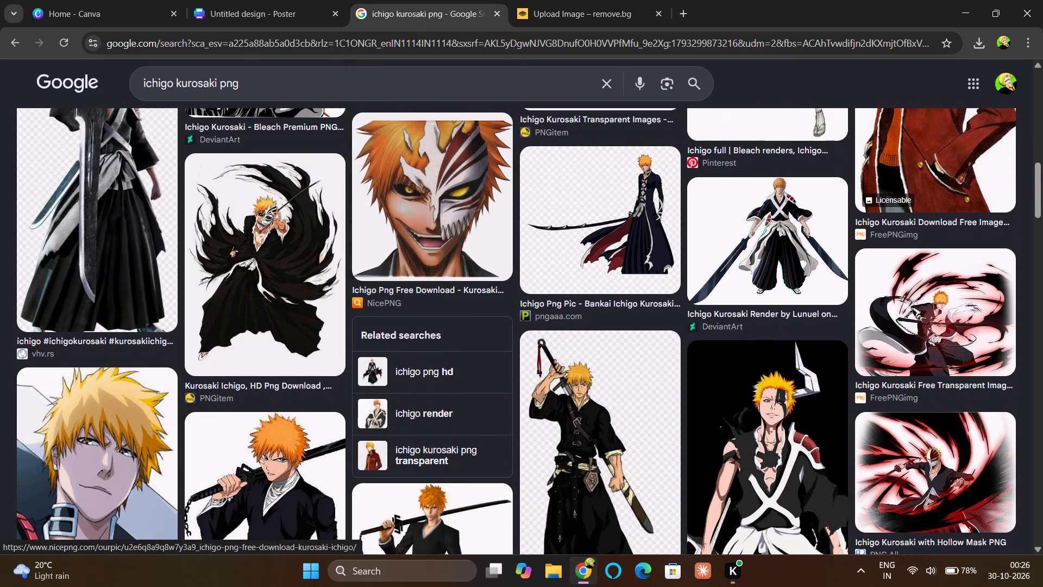
{"action": "scroll", "coordinate": [414, 327], "scroll_direction": "down", "scroll_amount": 4}
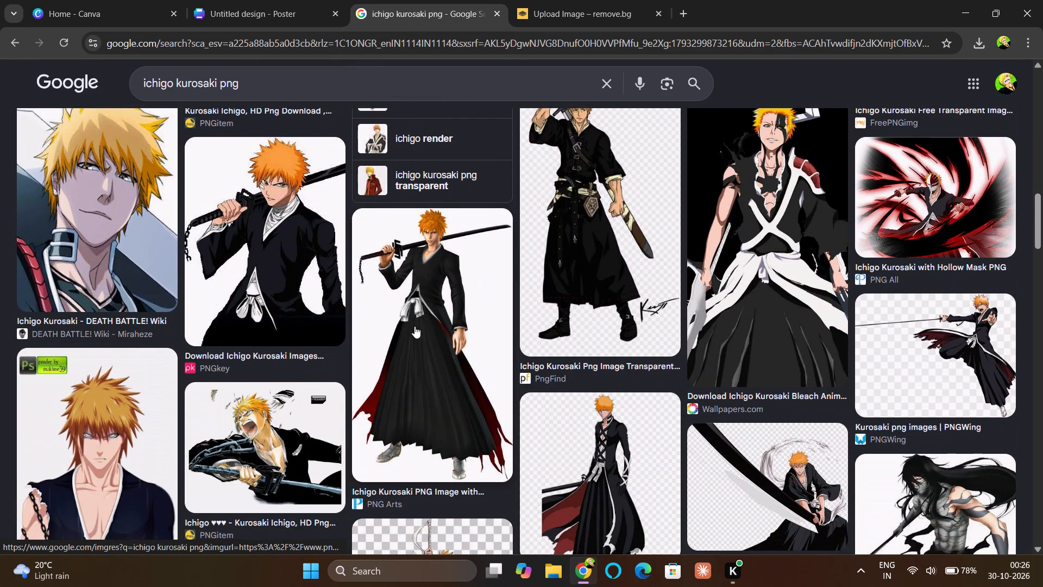
{"action": "scroll", "coordinate": [415, 325], "scroll_direction": "down", "scroll_amount": 6}
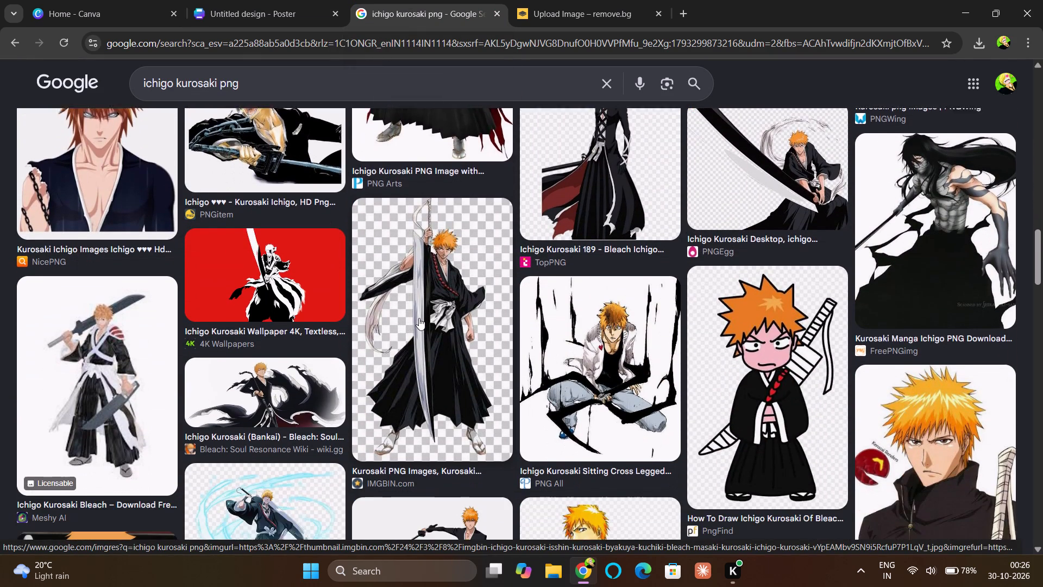
{"action": "scroll", "coordinate": [425, 304], "scroll_direction": "up", "scroll_amount": 1}
{"action": "scroll", "coordinate": [425, 304], "scroll_direction": "down", "scroll_amount": 7}
{"action": "scroll", "coordinate": [425, 309], "scroll_direction": "up", "scroll_amount": 4}
{"action": "scroll", "coordinate": [425, 309], "scroll_direction": "down", "scroll_amount": 4}
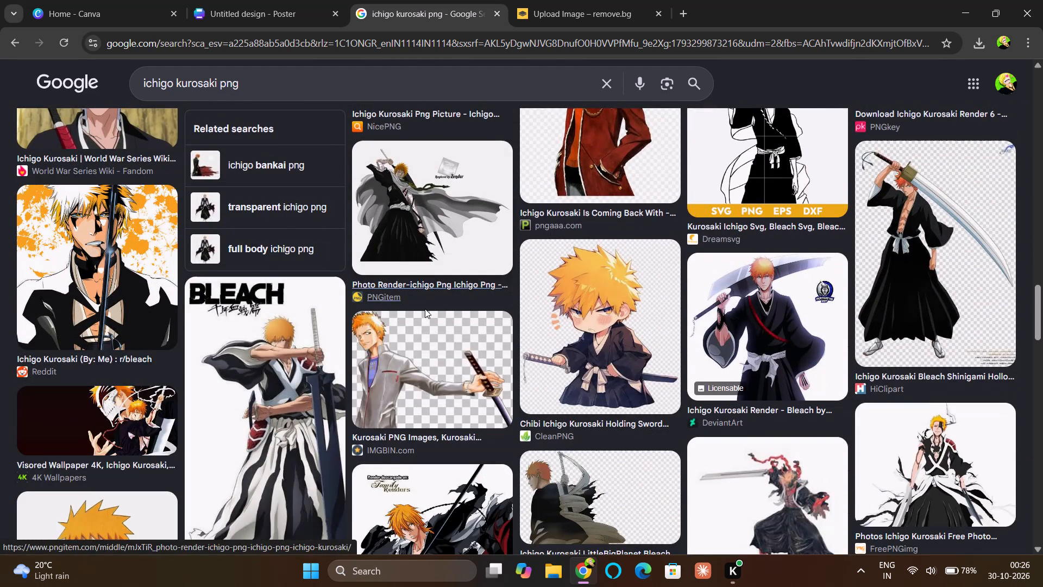
{"action": "scroll", "coordinate": [425, 309], "scroll_direction": "down", "scroll_amount": 4}
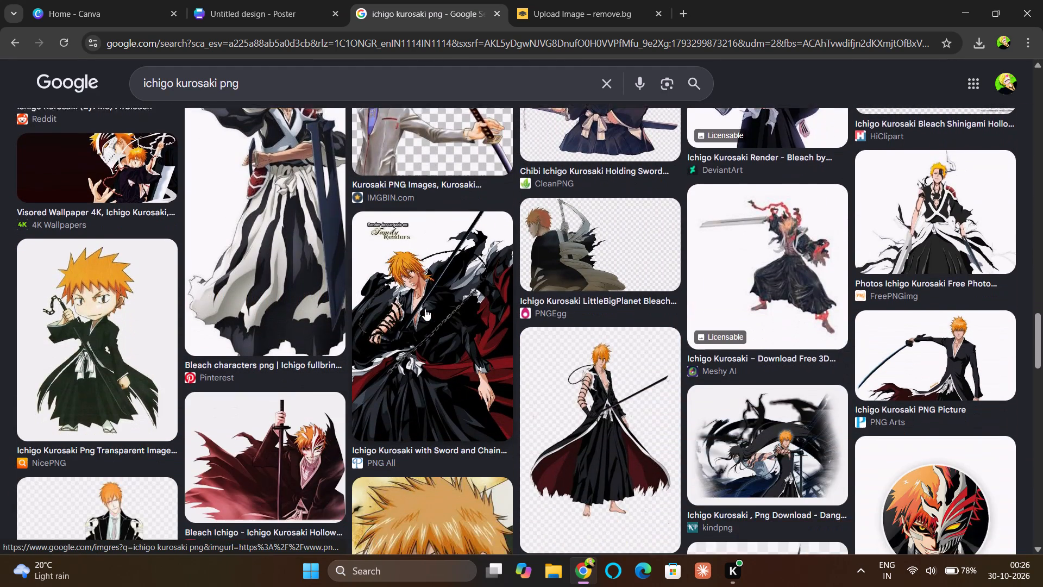
{"action": "scroll", "coordinate": [425, 309], "scroll_direction": "up", "scroll_amount": 15}
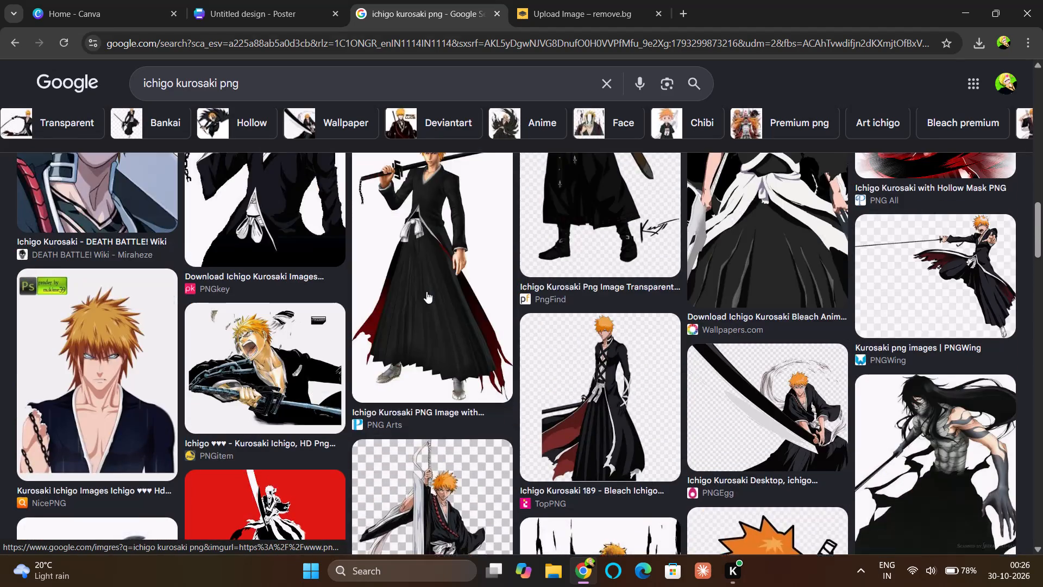
{"action": "scroll", "coordinate": [426, 291], "scroll_direction": "up", "scroll_amount": 9}
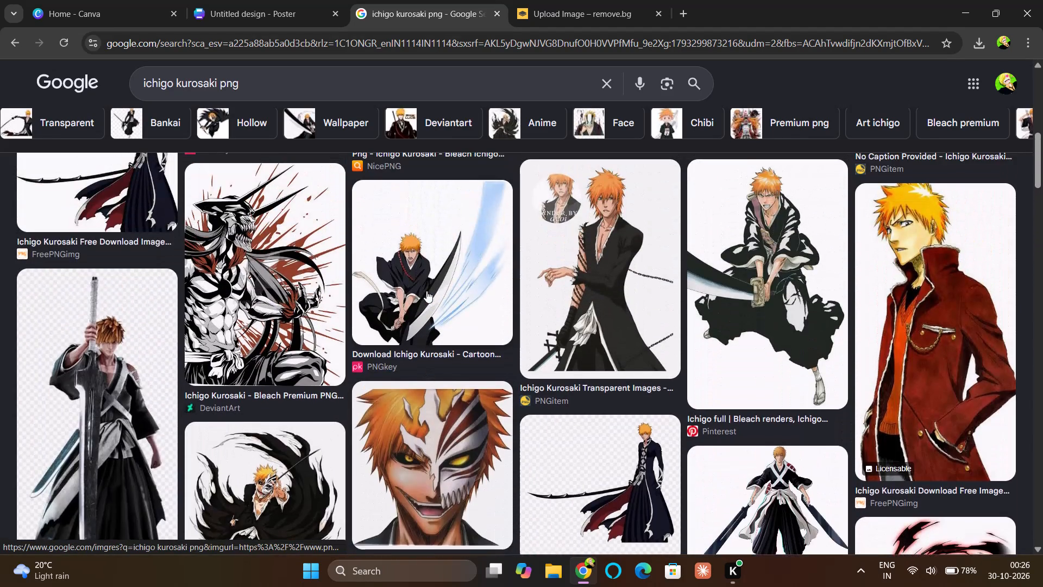
{"action": "scroll", "coordinate": [426, 291], "scroll_direction": "up", "scroll_amount": 7}
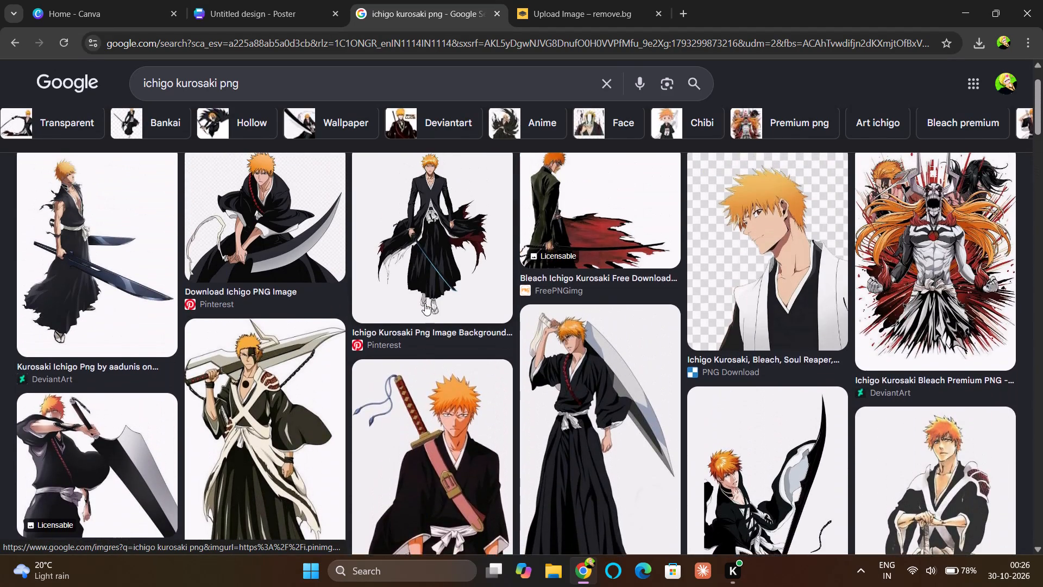
{"action": "scroll", "coordinate": [425, 303], "scroll_direction": "up", "scroll_amount": 3}
{"action": "scroll", "coordinate": [642, 321], "scroll_direction": "down", "scroll_amount": 1}
{"action": "scroll", "coordinate": [788, 321], "scroll_direction": "down", "scroll_amount": 1}
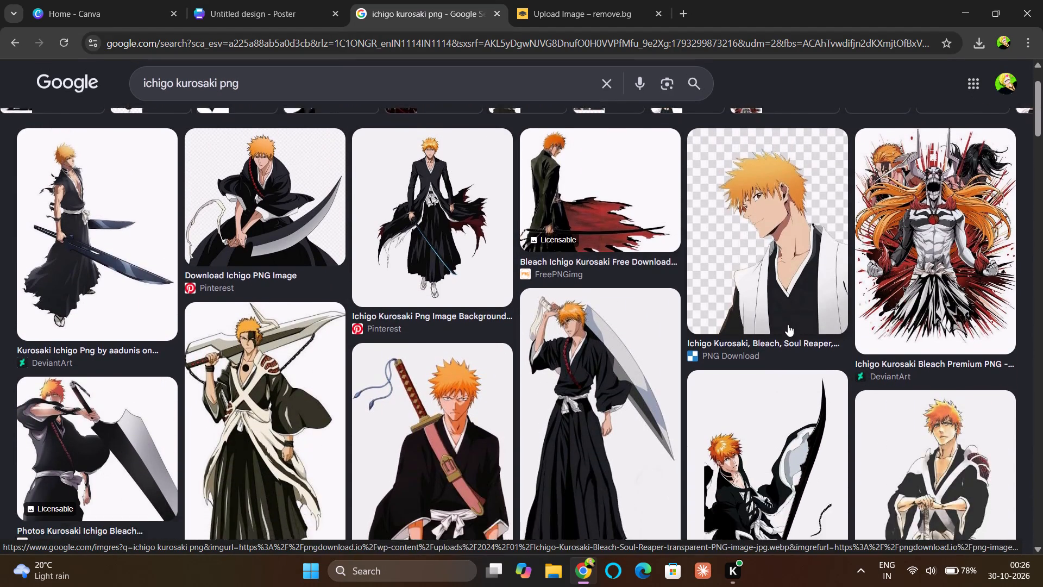
{"action": "scroll", "coordinate": [788, 324], "scroll_direction": "down", "scroll_amount": 2}
{"action": "scroll", "coordinate": [987, 311], "scroll_direction": "down", "scroll_amount": 3}
{"action": "scroll", "coordinate": [926, 317], "scroll_direction": "down", "scroll_amount": 2}
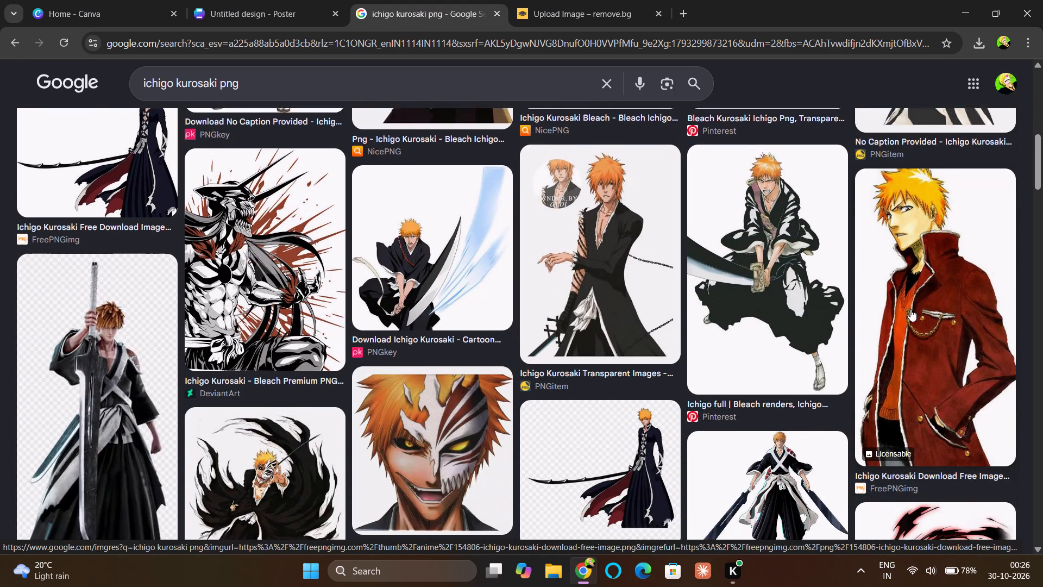
{"action": "scroll", "coordinate": [561, 218], "scroll_direction": "down", "scroll_amount": 1}
{"action": "scroll", "coordinate": [517, 233], "scroll_direction": "down", "scroll_amount": 1}
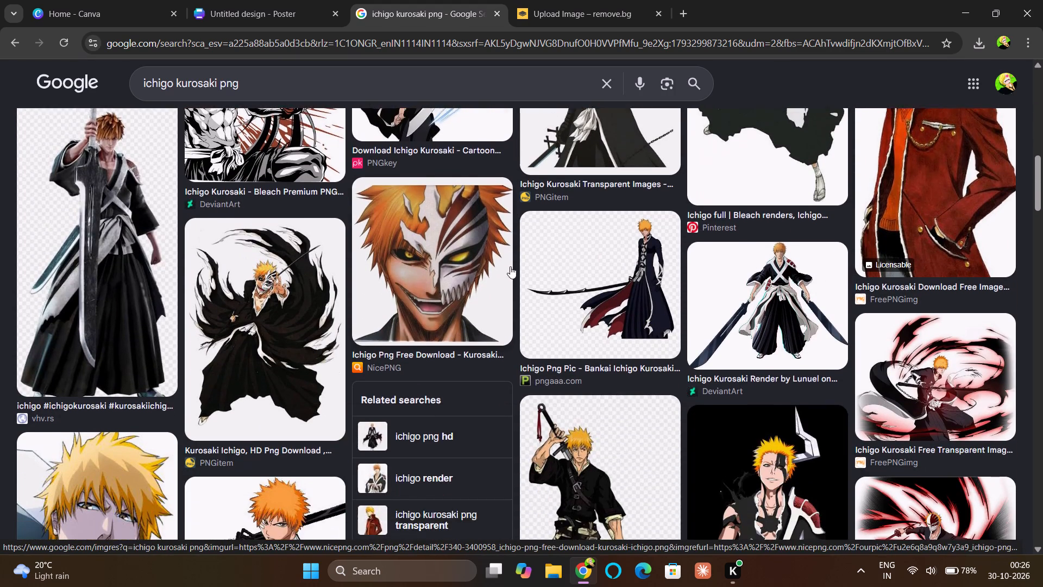
{"action": "scroll", "coordinate": [511, 270], "scroll_direction": "down", "scroll_amount": 2}
{"action": "scroll", "coordinate": [626, 326], "scroll_direction": "down", "scroll_amount": 2}
{"action": "scroll", "coordinate": [551, 349], "scroll_direction": "down", "scroll_amount": 1}
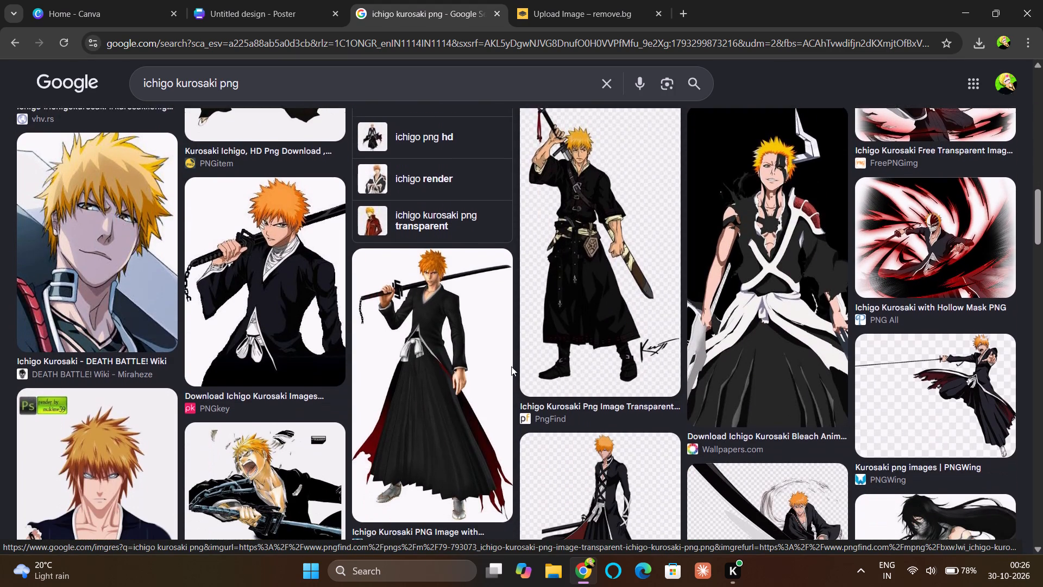
{"action": "scroll", "coordinate": [511, 366], "scroll_direction": "down", "scroll_amount": 6}
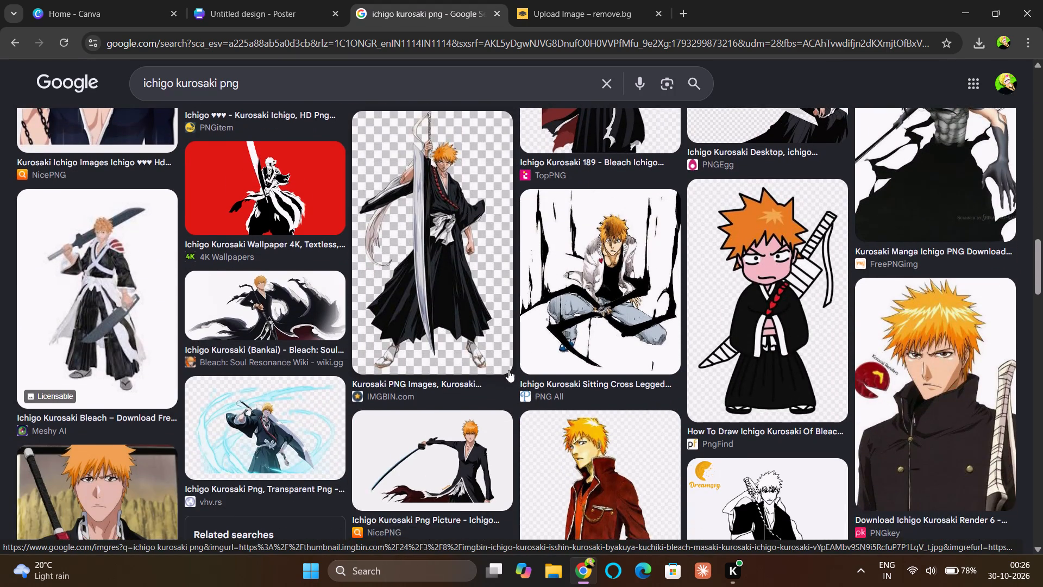
{"action": "scroll", "coordinate": [687, 351], "scroll_direction": "down", "scroll_amount": 3}
{"action": "scroll", "coordinate": [529, 376], "scroll_direction": "down", "scroll_amount": 3}
{"action": "scroll", "coordinate": [481, 396], "scroll_direction": "down", "scroll_amount": 1}
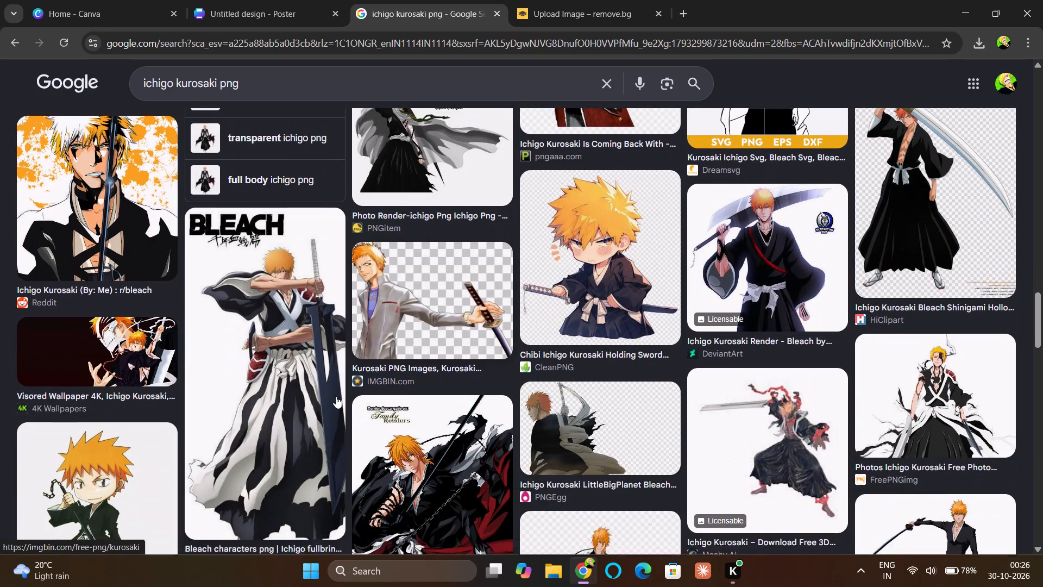
{"action": "scroll", "coordinate": [146, 374], "scroll_direction": "down", "scroll_amount": 6}
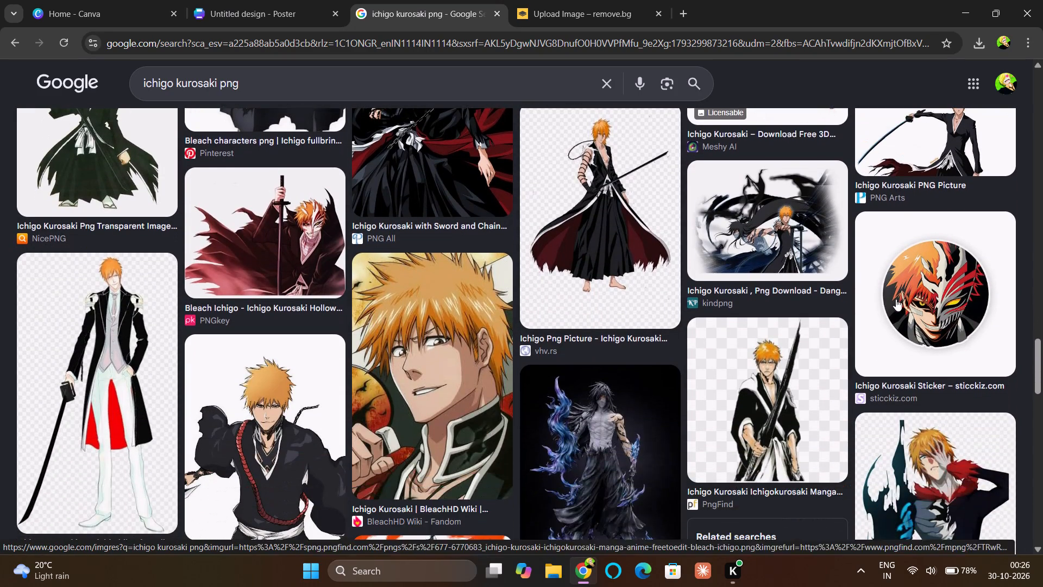
{"action": "scroll", "coordinate": [1021, 278], "scroll_direction": "down", "scroll_amount": 3}
{"action": "scroll", "coordinate": [433, 390], "scroll_direction": "down", "scroll_amount": 5}
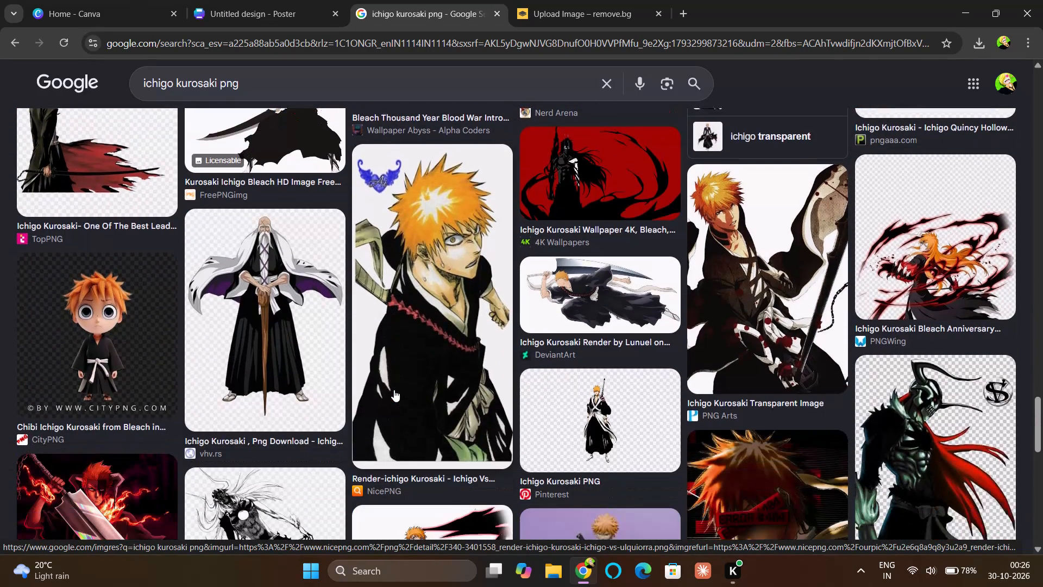
{"action": "scroll", "coordinate": [617, 330], "scroll_direction": "down", "scroll_amount": 2}
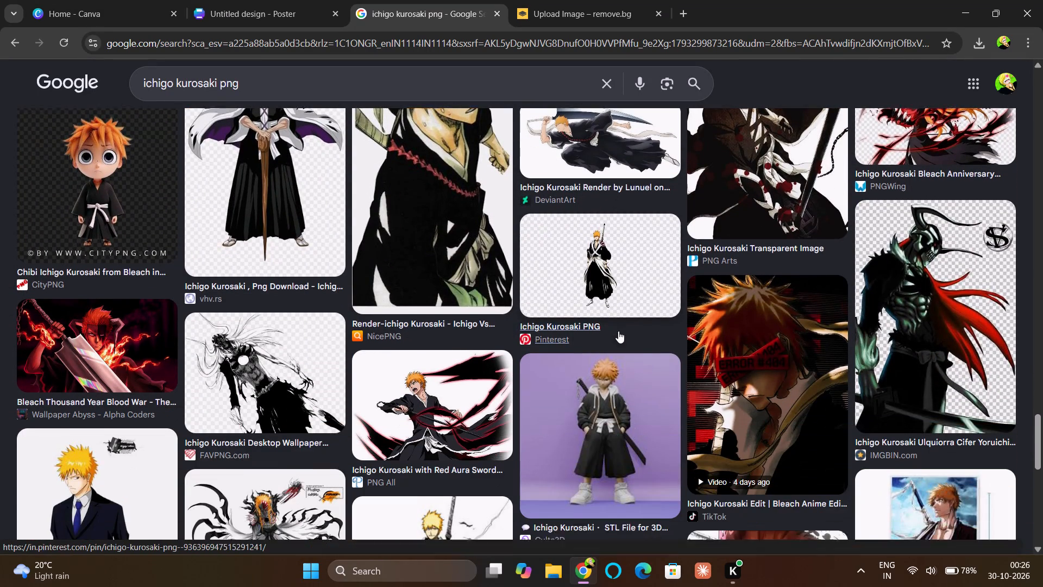
{"action": "scroll", "coordinate": [847, 302], "scroll_direction": "up", "scroll_amount": 1}
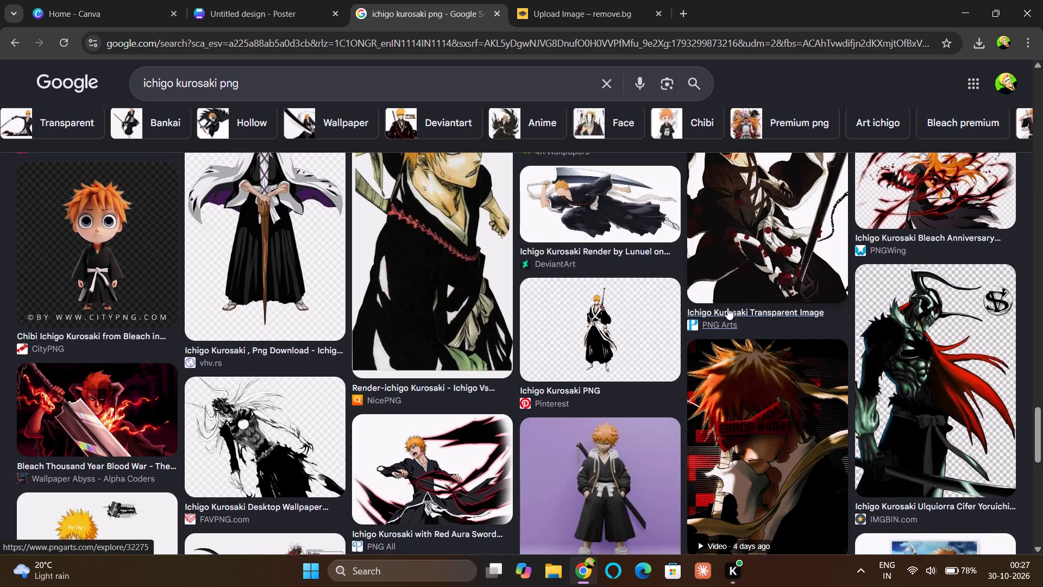
{"action": "scroll", "coordinate": [675, 308], "scroll_direction": "up", "scroll_amount": 2}
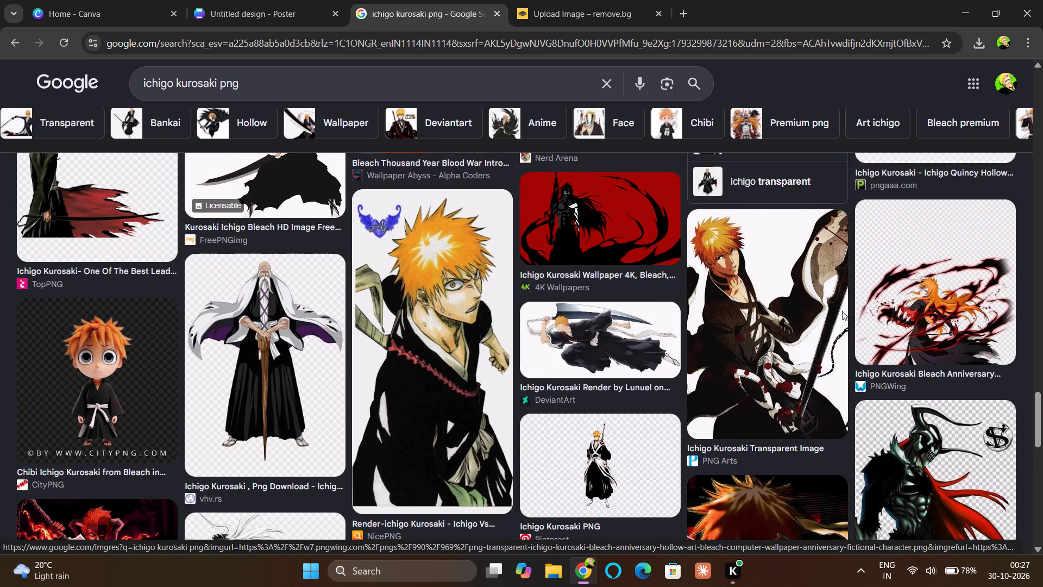
{"action": "scroll", "coordinate": [553, 371], "scroll_direction": "down", "scroll_amount": 7}
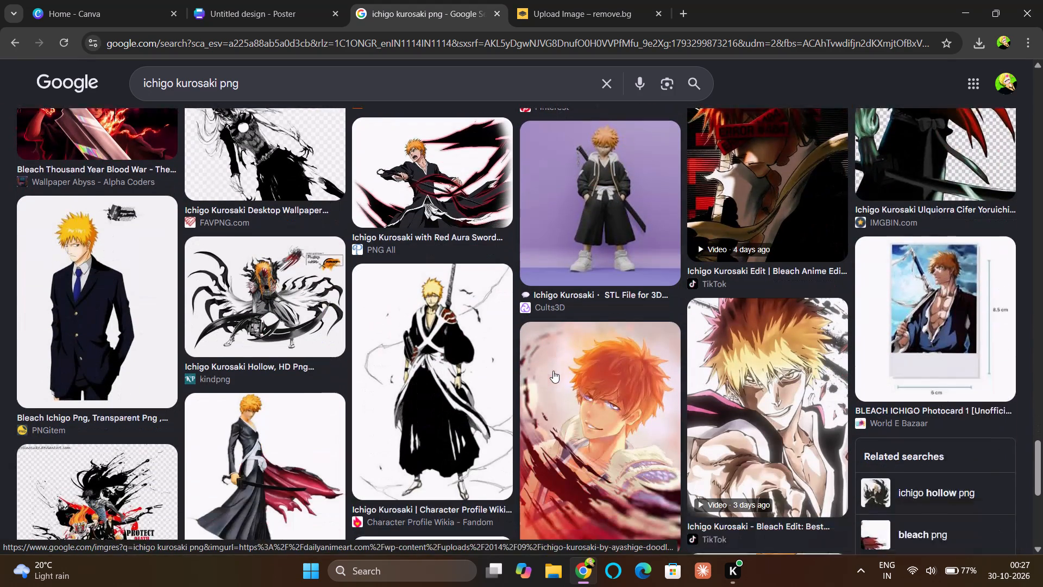
{"action": "scroll", "coordinate": [553, 370], "scroll_direction": "down", "scroll_amount": 2}
{"action": "scroll", "coordinate": [489, 320], "scroll_direction": "down", "scroll_amount": 2}
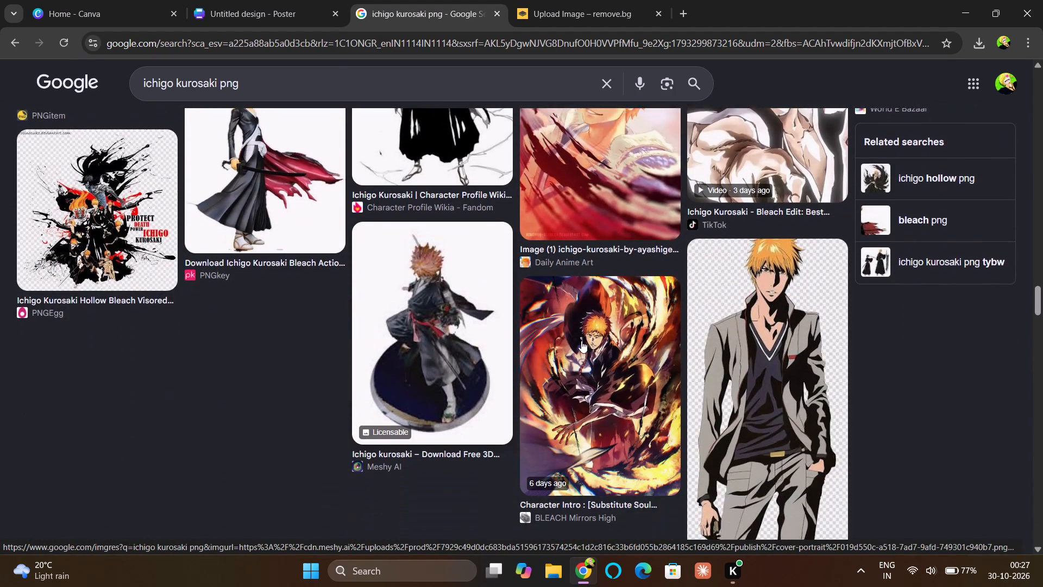
{"action": "scroll", "coordinate": [581, 341], "scroll_direction": "down", "scroll_amount": 1}
{"action": "scroll", "coordinate": [433, 367], "scroll_direction": "down", "scroll_amount": 4}
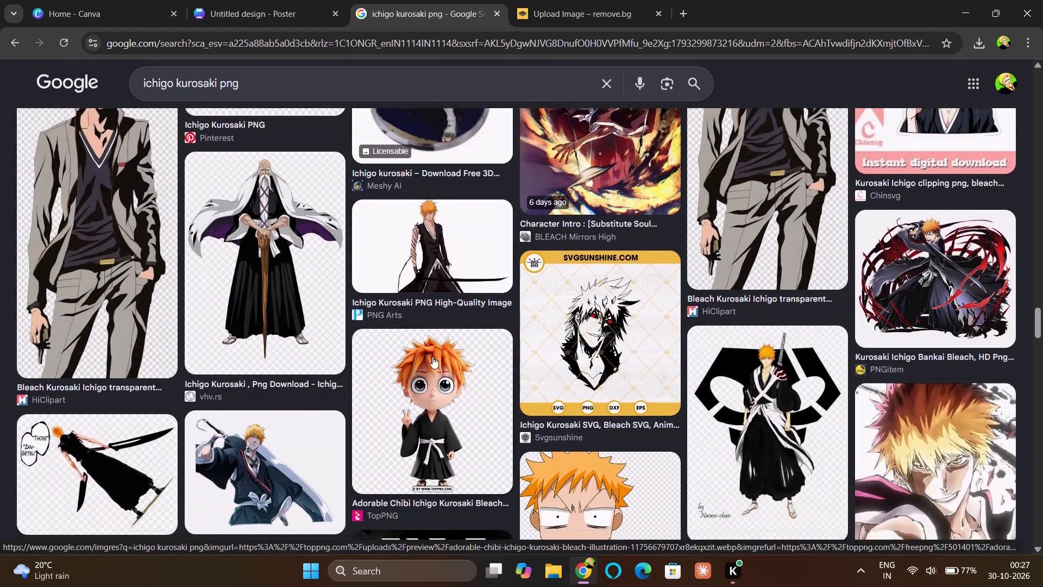
{"action": "scroll", "coordinate": [432, 357], "scroll_direction": "down", "scroll_amount": 1}
{"action": "scroll", "coordinate": [815, 314], "scroll_direction": "down", "scroll_amount": 2}
{"action": "scroll", "coordinate": [715, 336], "scroll_direction": "down", "scroll_amount": 3}
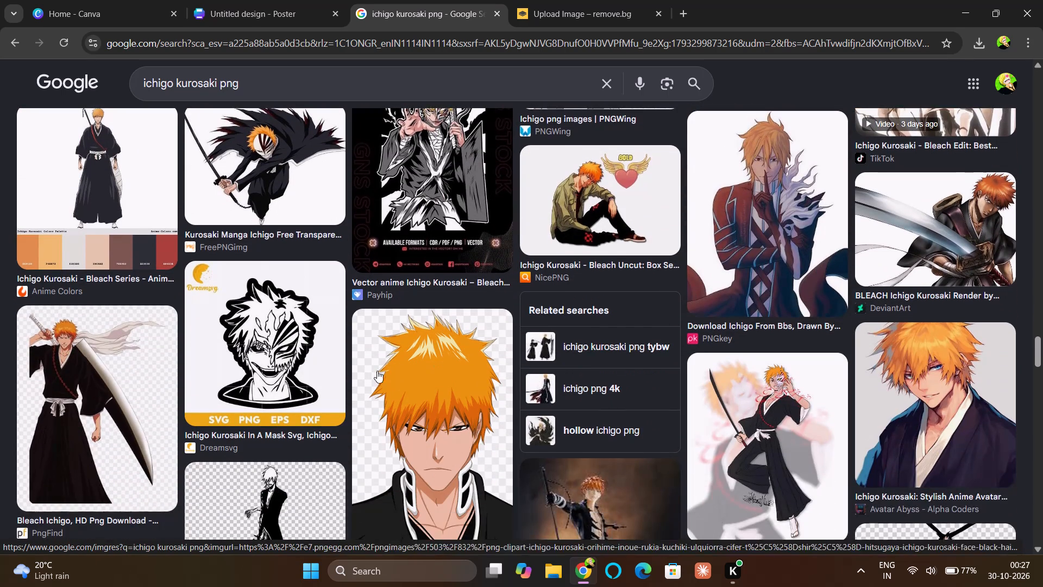
{"action": "scroll", "coordinate": [173, 417], "scroll_direction": "down", "scroll_amount": 4}
{"action": "scroll", "coordinate": [817, 344], "scroll_direction": "down", "scroll_amount": 1}
{"action": "scroll", "coordinate": [953, 328], "scroll_direction": "down", "scroll_amount": 1}
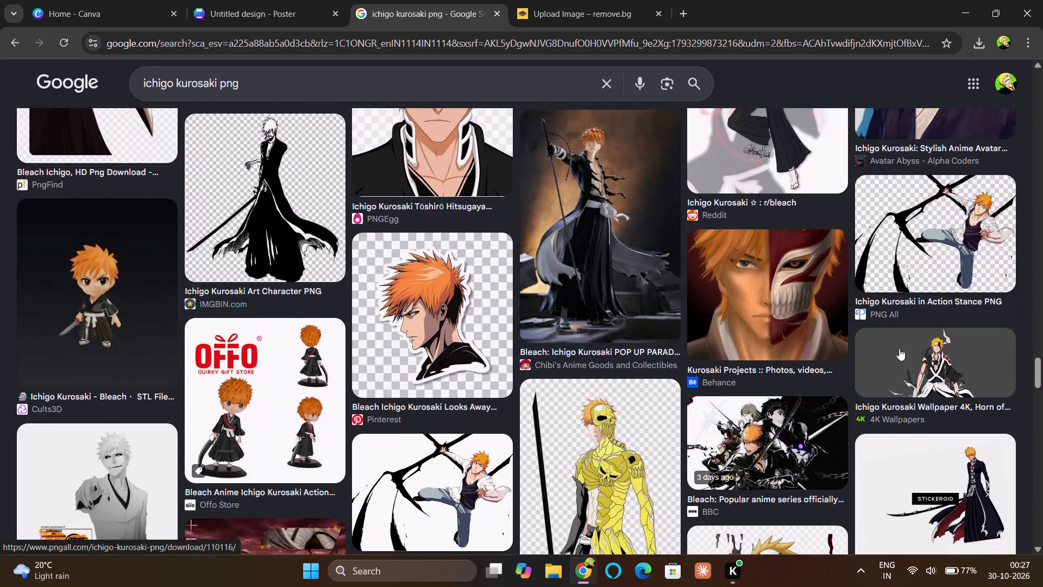
{"action": "scroll", "coordinate": [670, 385], "scroll_direction": "down", "scroll_amount": 1}
{"action": "scroll", "coordinate": [600, 390], "scroll_direction": "down", "scroll_amount": 1}
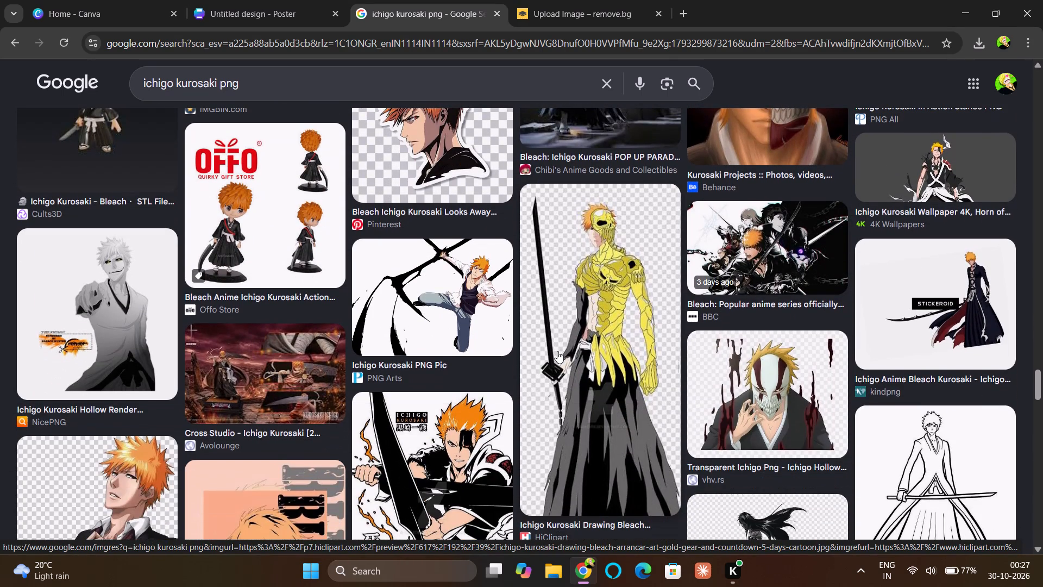
Close the remove.bg and Google image search pages and return to the Canva poster.
{"action": "left_click", "coordinate": [654, 14]}
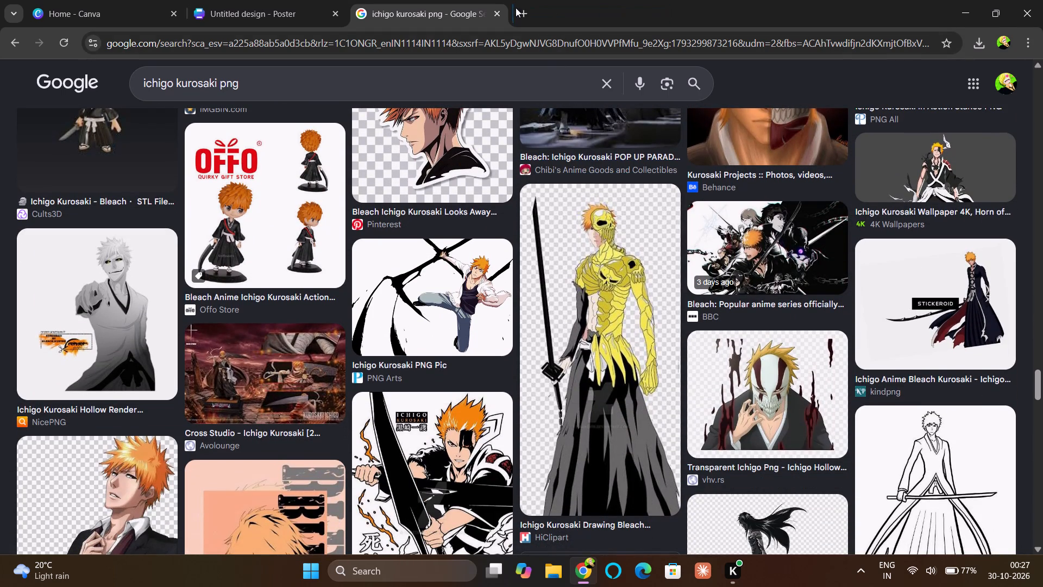
{"action": "left_click", "coordinate": [493, 14]}
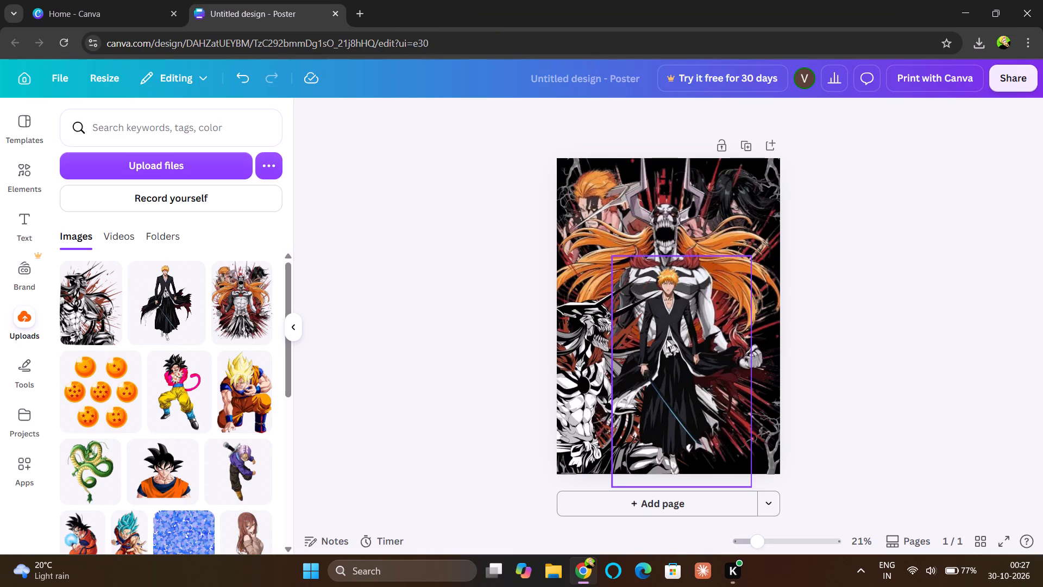
Adjust the standing Ichigo cutout's size and placement, raising its head to just below the hollow's mouth with a frame height of about 48.7.
{"action": "left_click", "coordinate": [677, 355]}
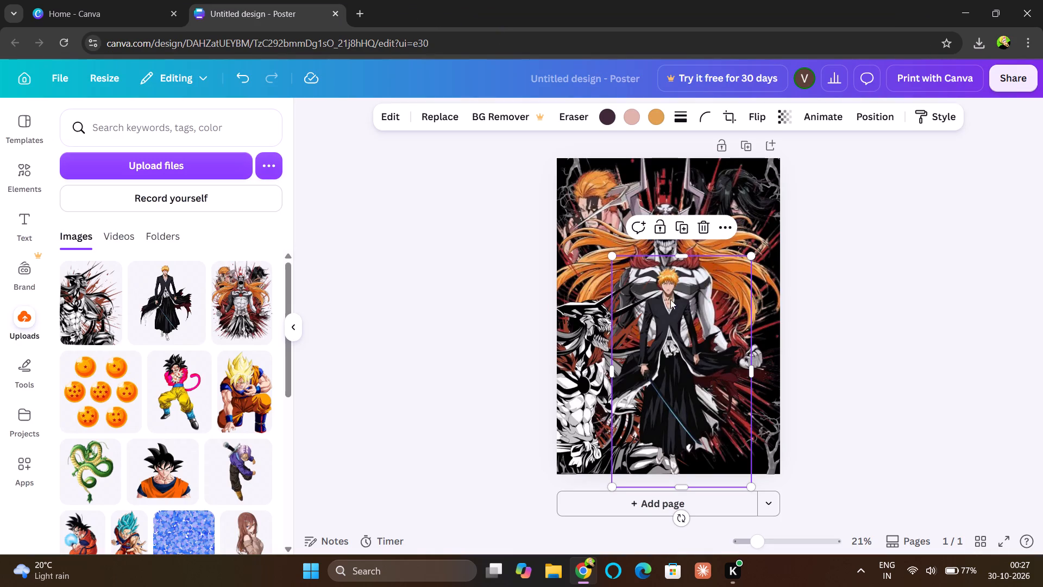
{"action": "left_click_drag", "start_coordinate": [685, 256], "coordinate": [683, 222]}
{"action": "left_click_drag", "start_coordinate": [654, 336], "coordinate": [654, 342]}
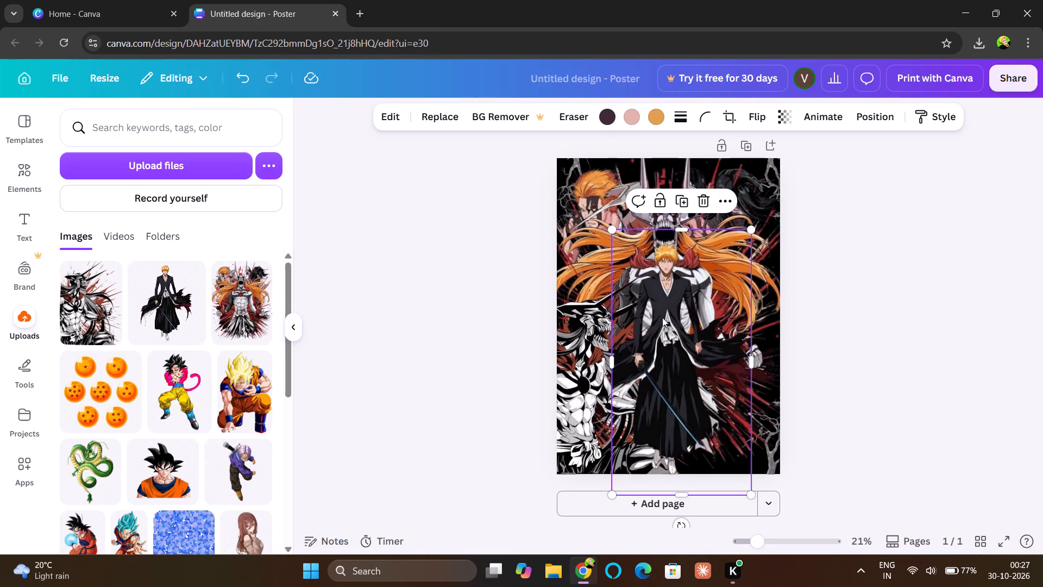
{"action": "left_click_drag", "start_coordinate": [686, 230], "coordinate": [675, 248]}
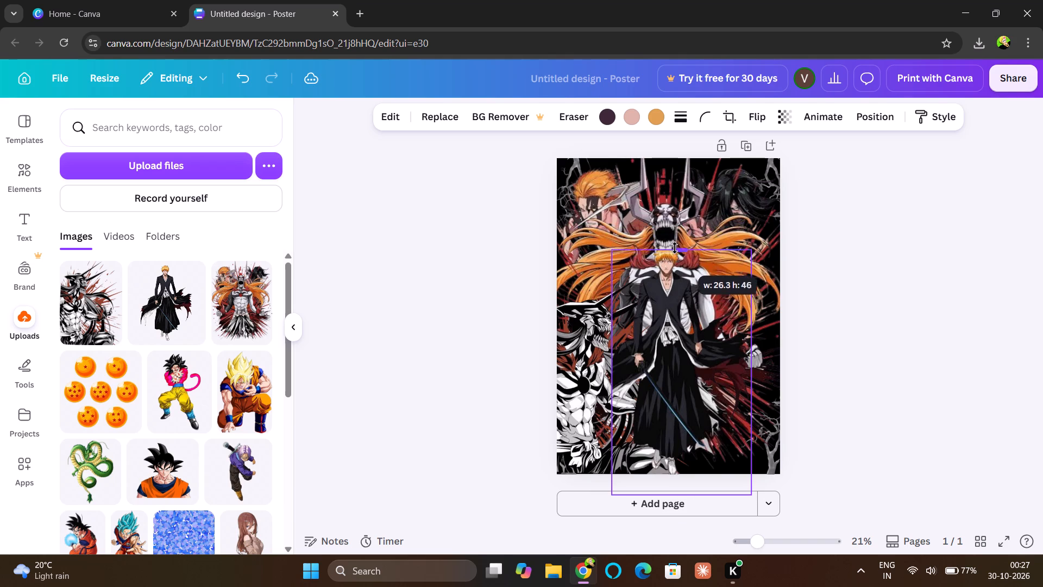
{"action": "left_click_drag", "start_coordinate": [675, 248], "coordinate": [668, 257]}
{"action": "left_click_drag", "start_coordinate": [678, 257], "coordinate": [678, 246]}
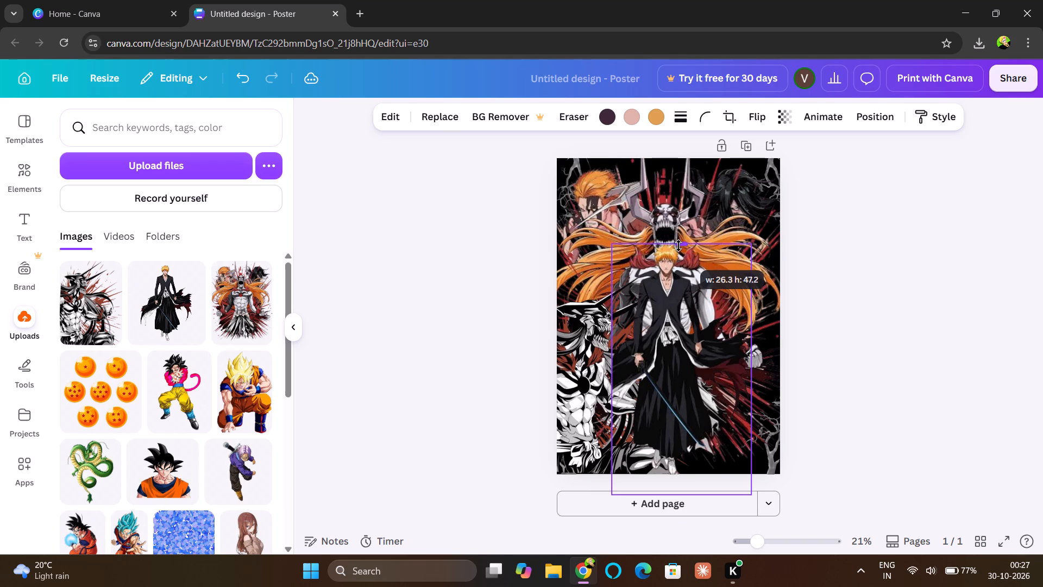
{"action": "left_click_drag", "start_coordinate": [678, 246], "coordinate": [677, 238]}
Widen the standing Ichigo cutout's frame on both sides, reaching the page's left edge, and nudge the figure slightly upward.
{"action": "left_click_drag", "start_coordinate": [752, 366], "coordinate": [762, 359]}
{"action": "left_click_drag", "start_coordinate": [611, 360], "coordinate": [590, 361]}
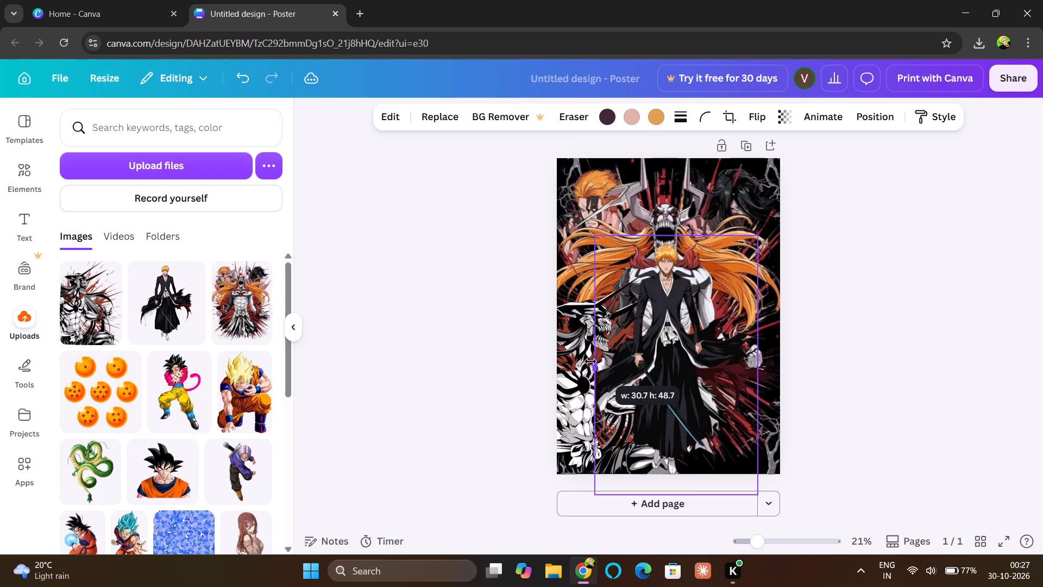
{"action": "left_click_drag", "start_coordinate": [590, 361], "coordinate": [560, 363]}
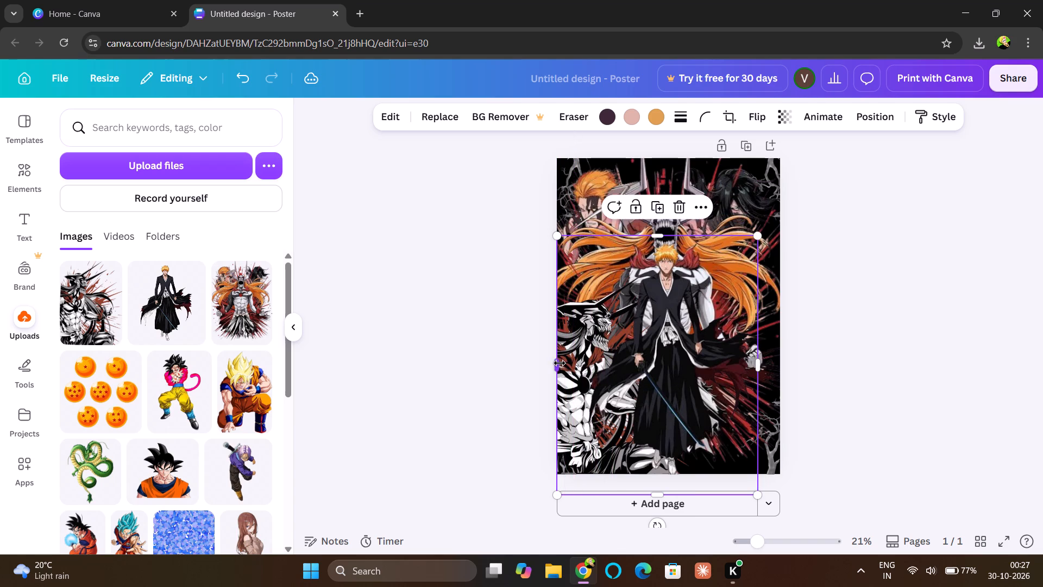
{"action": "left_click", "coordinate": [674, 358]}
{"action": "left_click", "coordinate": [674, 357]}
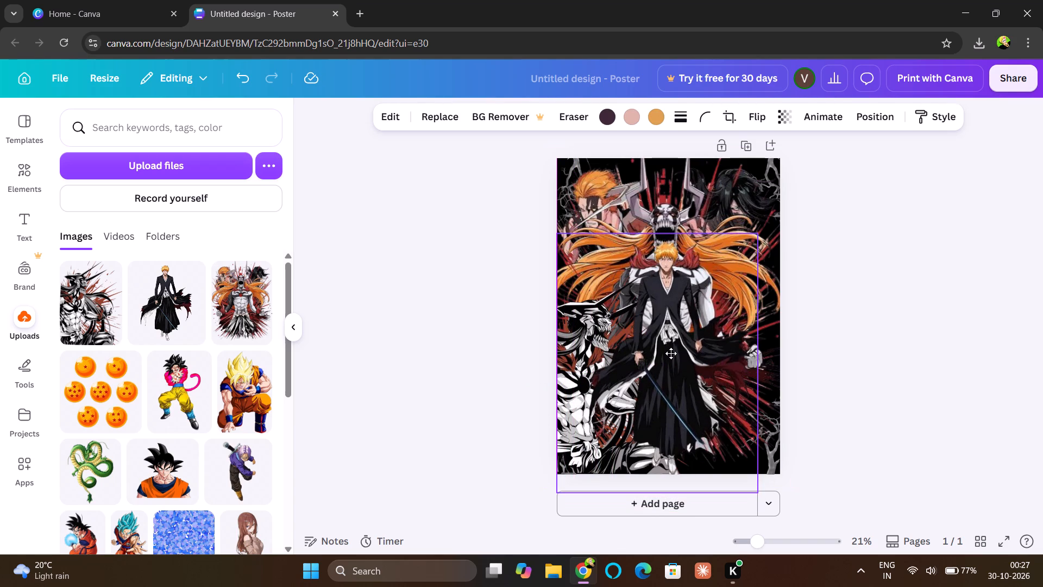
{"action": "left_click", "coordinate": [823, 314]}
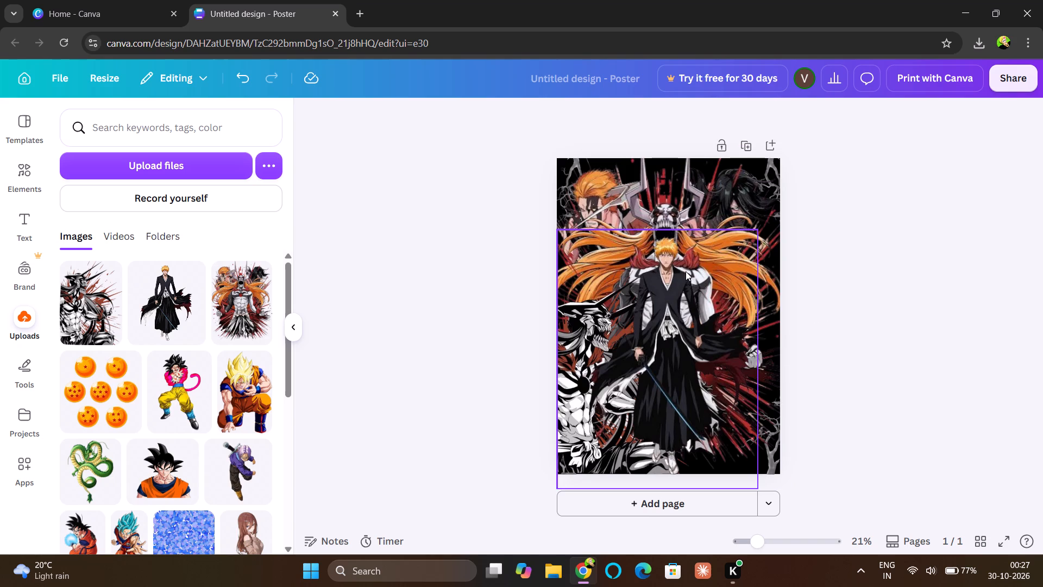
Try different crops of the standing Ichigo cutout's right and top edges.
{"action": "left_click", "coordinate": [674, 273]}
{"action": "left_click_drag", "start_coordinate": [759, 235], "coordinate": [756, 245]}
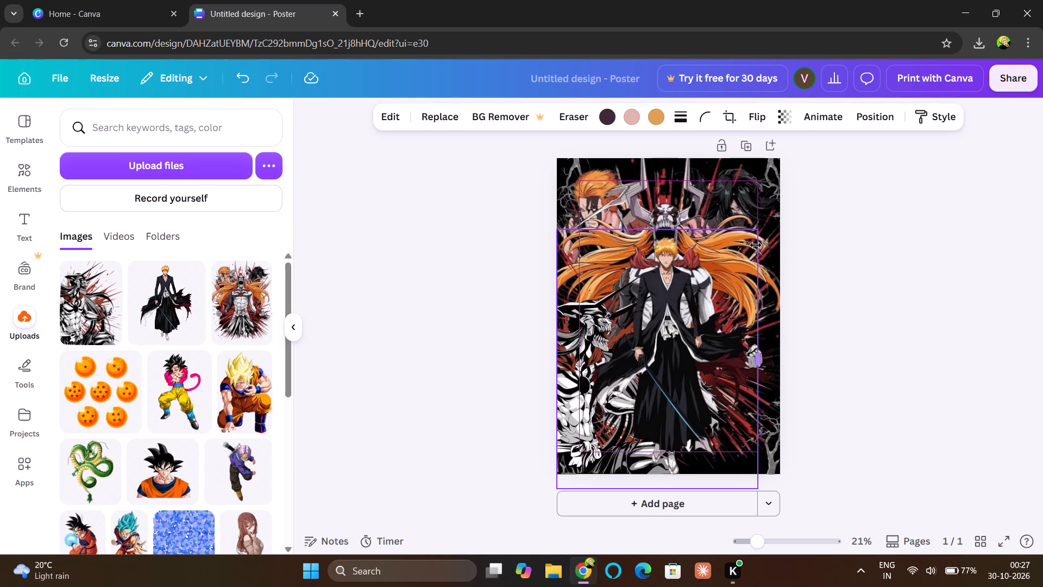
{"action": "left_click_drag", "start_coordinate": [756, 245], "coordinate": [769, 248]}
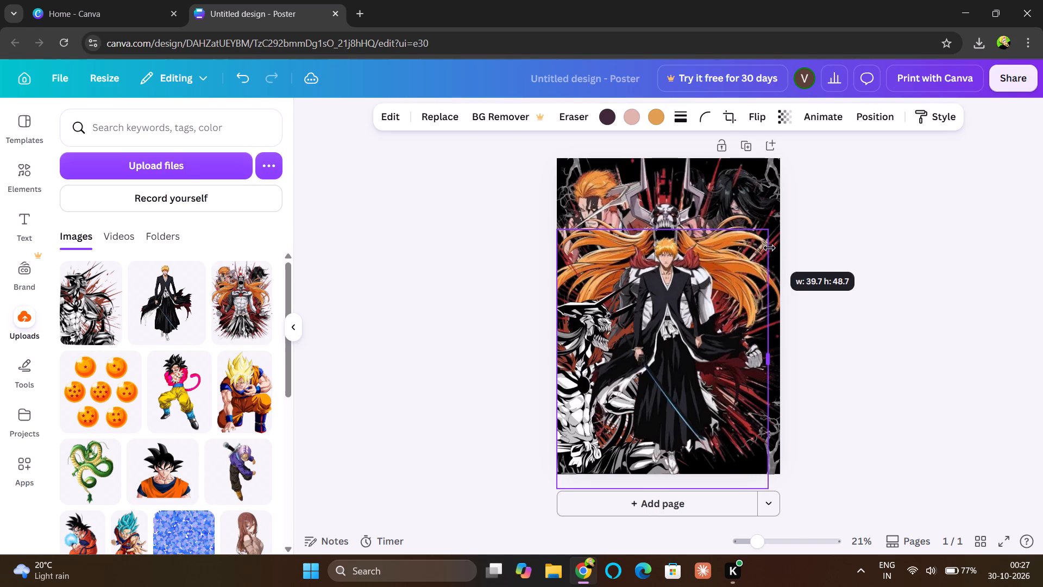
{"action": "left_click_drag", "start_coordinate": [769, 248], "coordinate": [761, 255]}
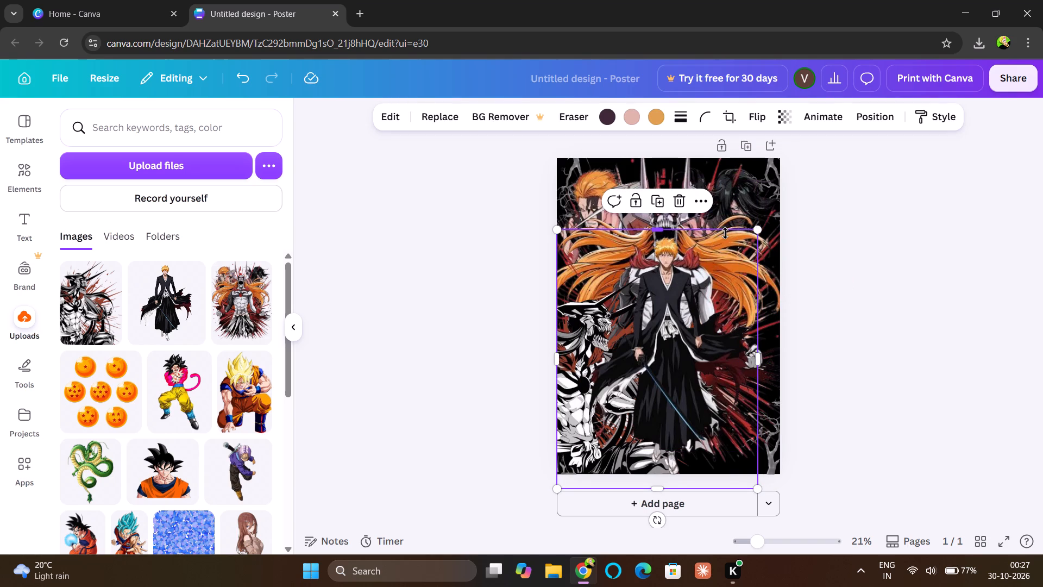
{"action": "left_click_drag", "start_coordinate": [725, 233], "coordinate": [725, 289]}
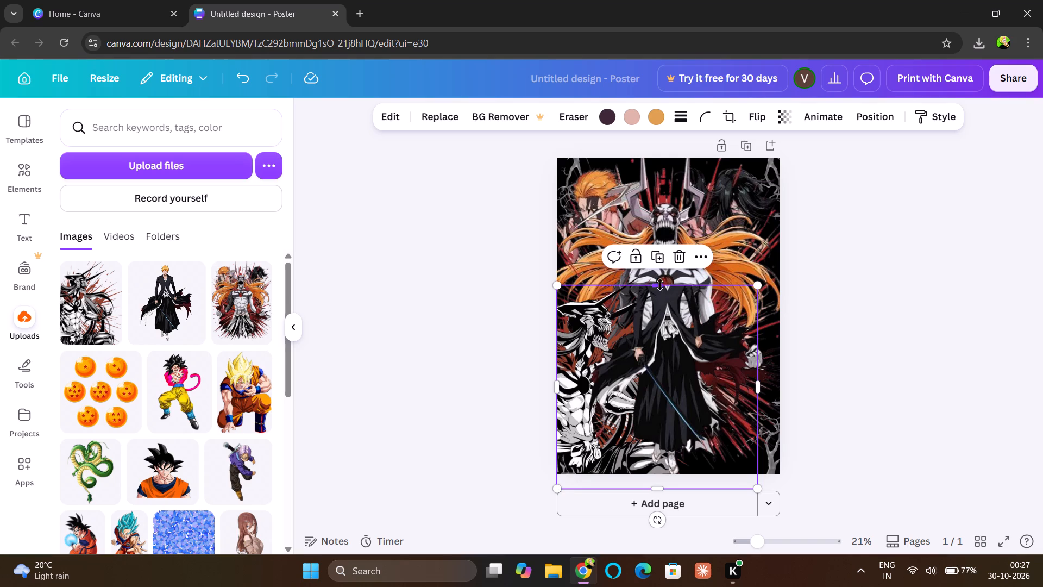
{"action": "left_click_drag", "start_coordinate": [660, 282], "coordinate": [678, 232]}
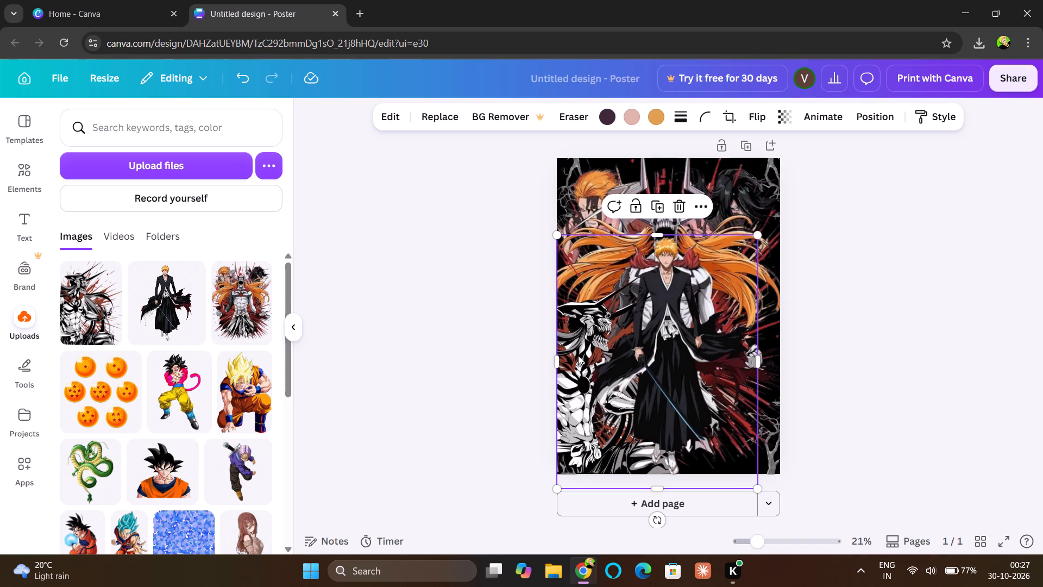
Extend the standing Ichigo cutout's frame to the page's full width of 42 and trim its bottom flush with the page's bottom edge.
{"action": "left_click", "coordinate": [562, 361]}
{"action": "left_click_drag", "start_coordinate": [760, 357], "coordinate": [779, 363]}
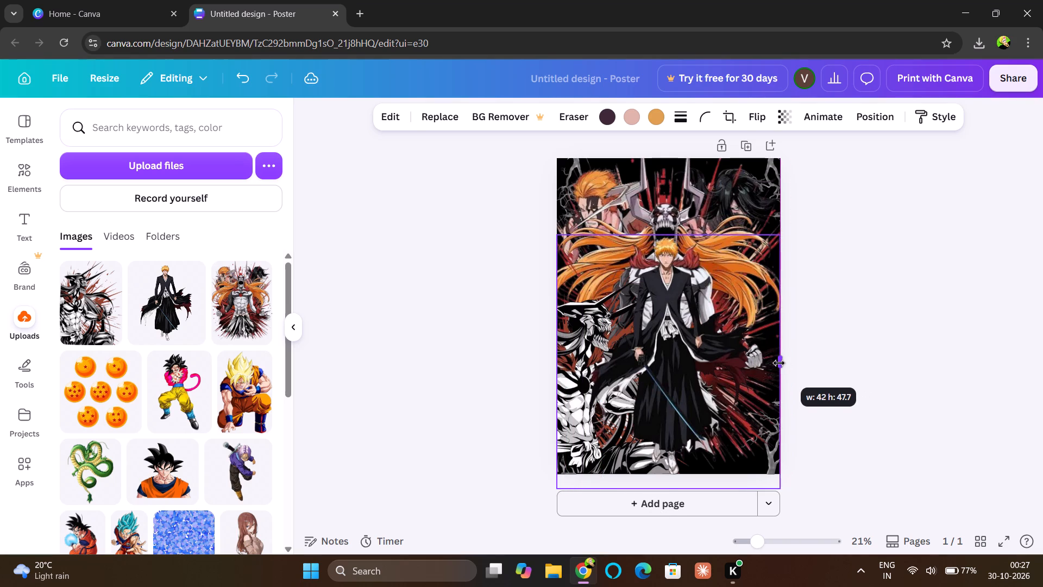
{"action": "left_click_drag", "start_coordinate": [779, 363], "coordinate": [781, 363]}
{"action": "left_click_drag", "start_coordinate": [668, 485], "coordinate": [670, 477]}
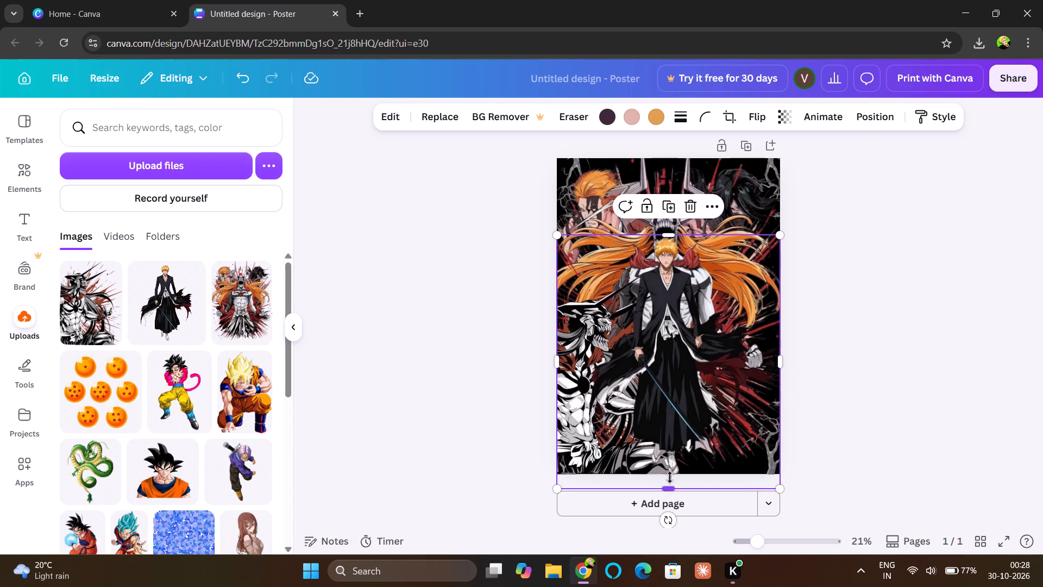
{"action": "left_click_drag", "start_coordinate": [670, 477], "coordinate": [675, 467]}
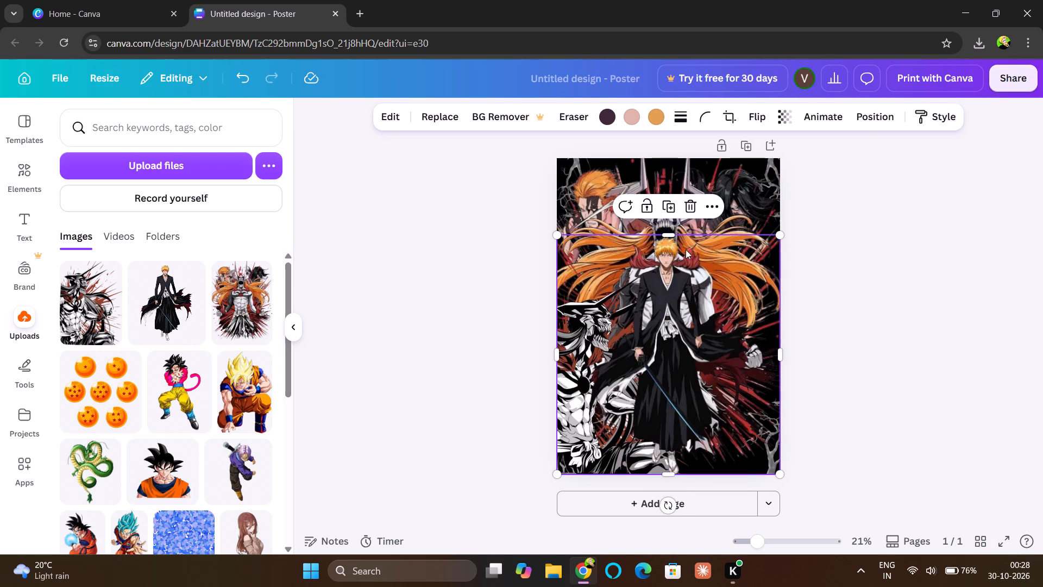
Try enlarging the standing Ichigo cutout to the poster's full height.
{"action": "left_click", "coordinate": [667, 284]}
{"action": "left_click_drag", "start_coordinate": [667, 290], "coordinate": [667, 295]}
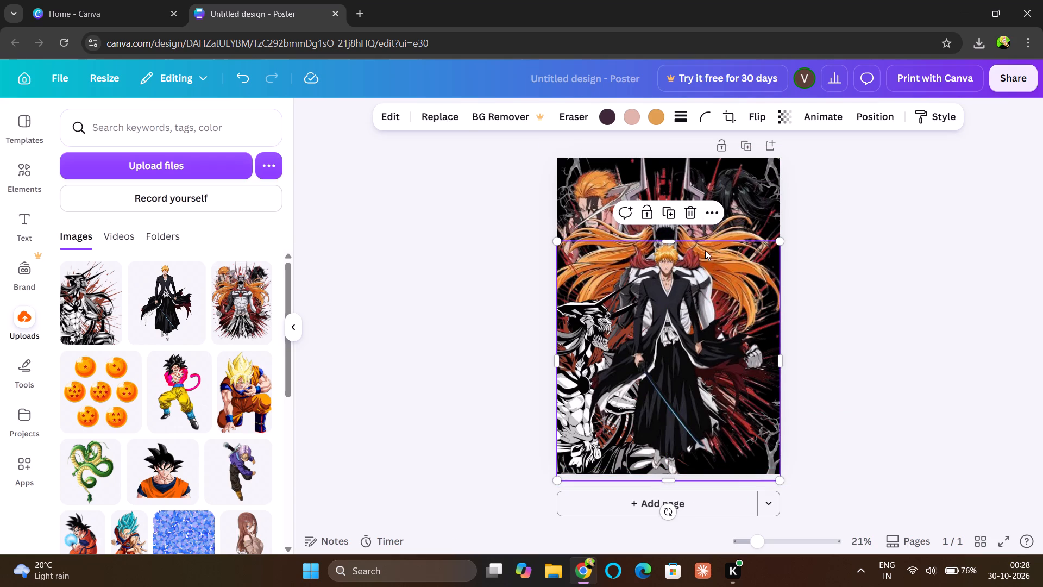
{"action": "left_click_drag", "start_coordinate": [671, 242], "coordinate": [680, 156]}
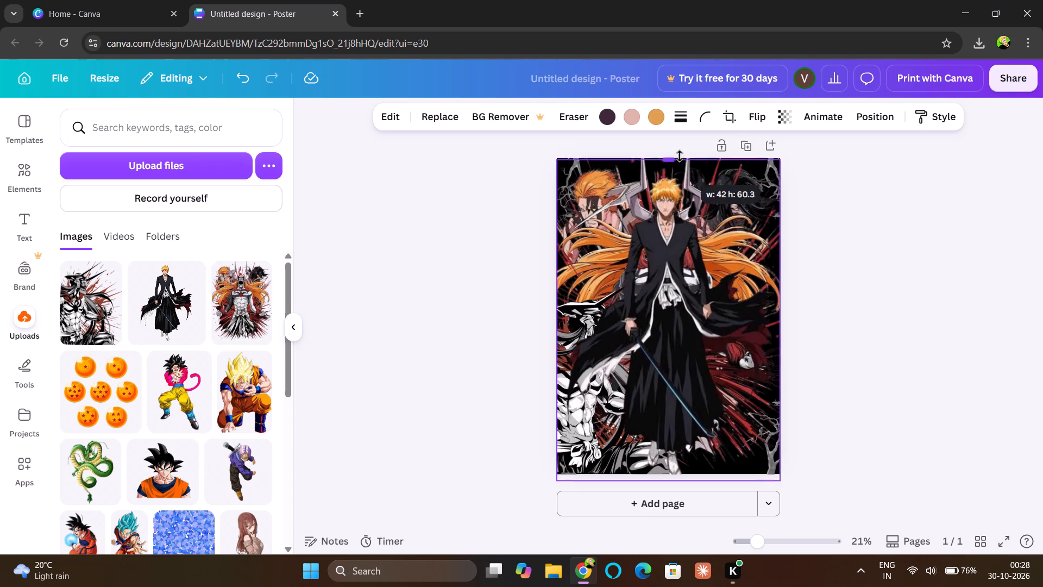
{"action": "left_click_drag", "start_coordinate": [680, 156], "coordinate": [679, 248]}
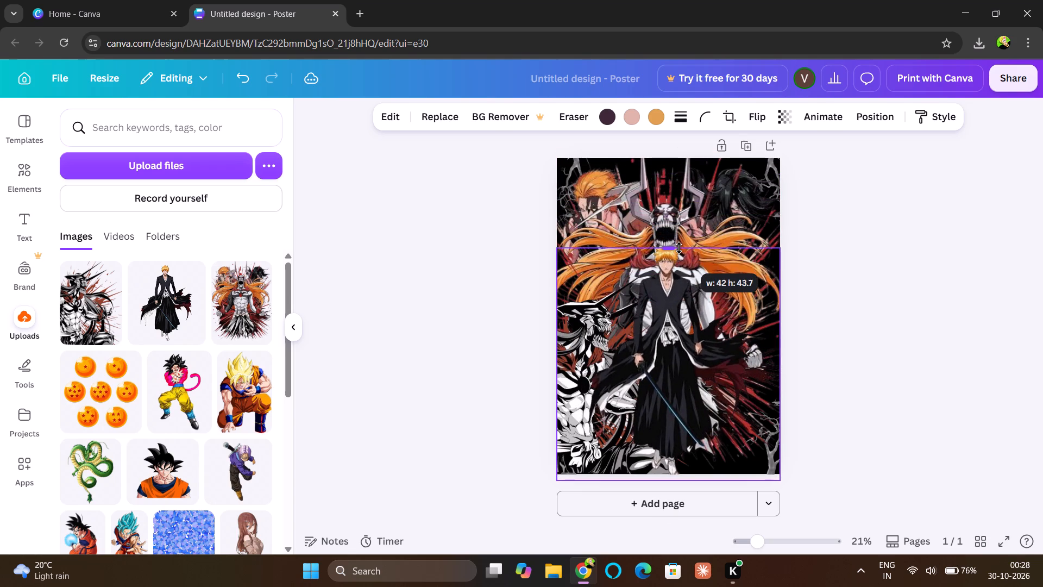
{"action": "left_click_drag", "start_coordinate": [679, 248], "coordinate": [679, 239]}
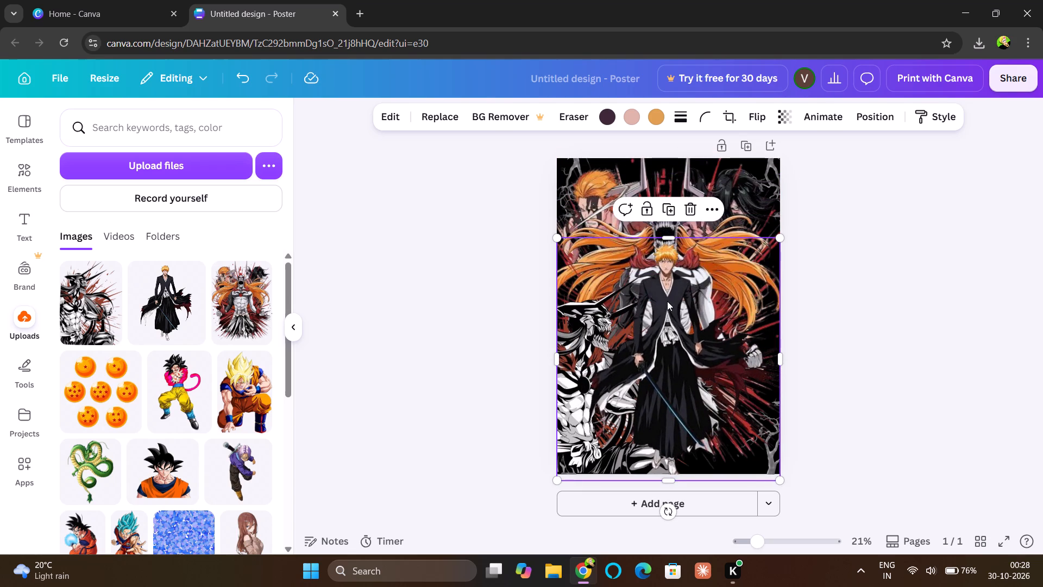
Centre the standing Ichigo cutout horizontally on the poster and lower it so its feet run past the page's bottom edge.
{"action": "left_click", "coordinate": [667, 301]}
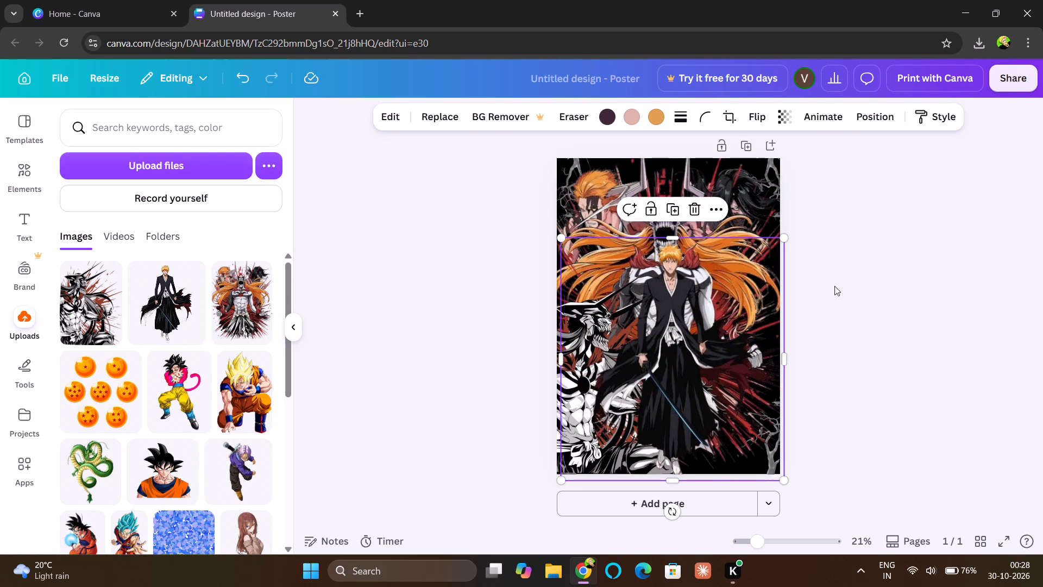
{"action": "left_click", "coordinate": [853, 282]}
{"action": "left_click", "coordinate": [676, 305]}
{"action": "left_click_drag", "start_coordinate": [664, 314], "coordinate": [732, 327]}
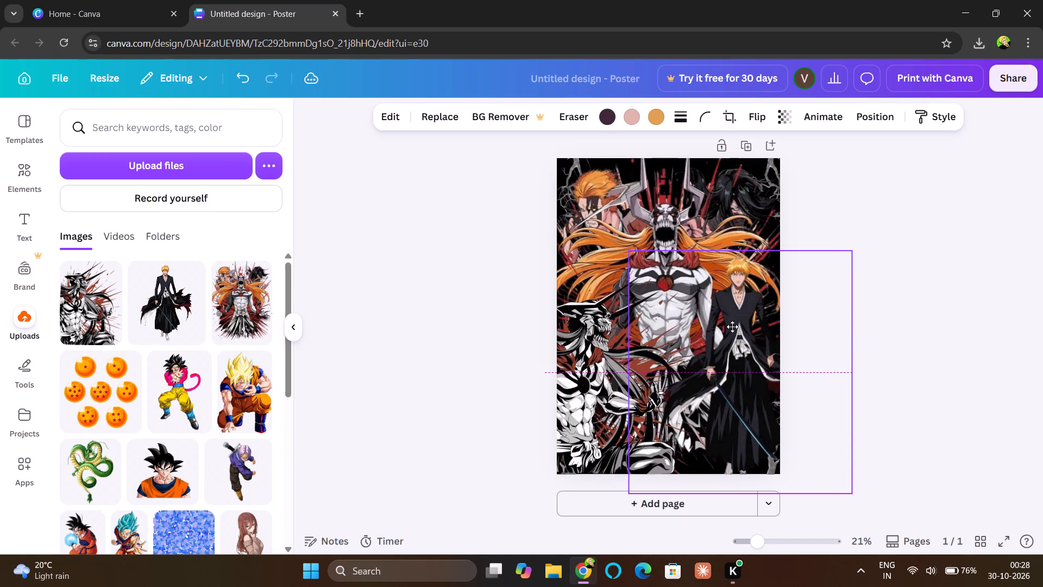
{"action": "left_click_drag", "start_coordinate": [732, 327], "coordinate": [660, 330]}
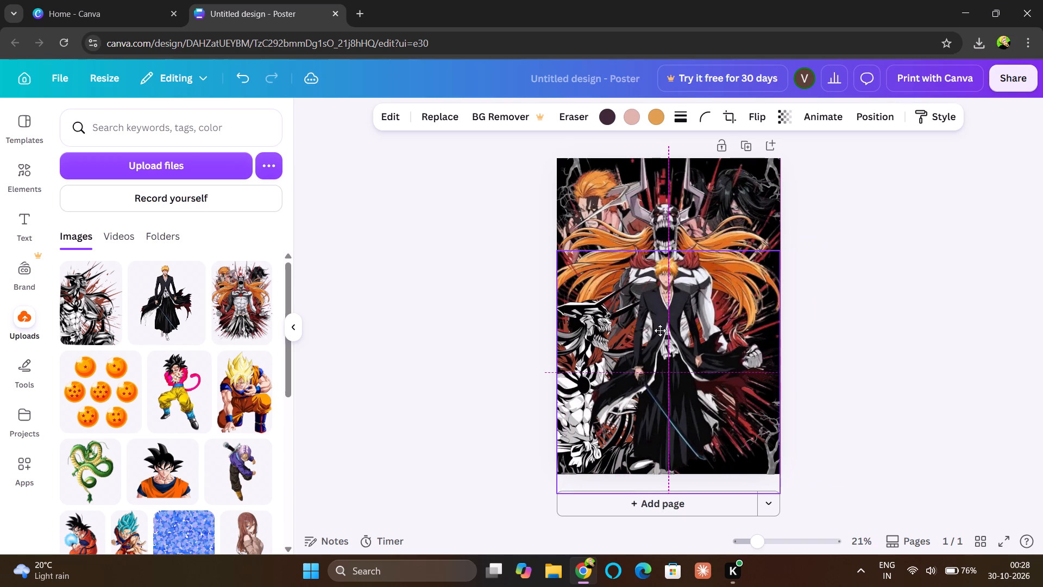
{"action": "left_click_drag", "start_coordinate": [660, 330], "coordinate": [658, 332]}
{"action": "left_click", "coordinate": [827, 319]}
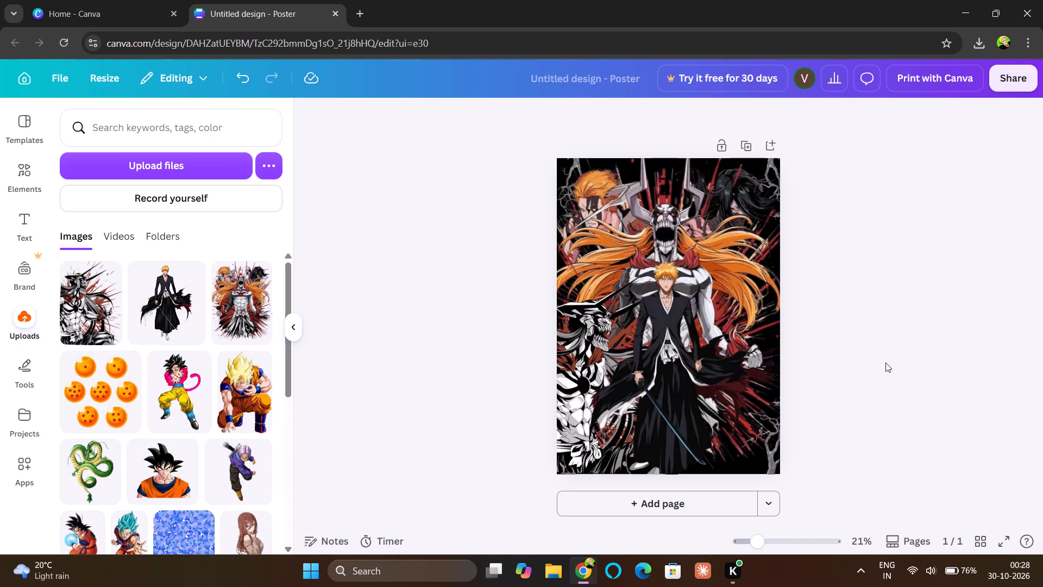
Search Google Images in a new browser tab for "ichigo kurosaki hollow png".
{"action": "left_click", "coordinate": [361, 8]}
{"action": "left_click", "coordinate": [354, 50]}
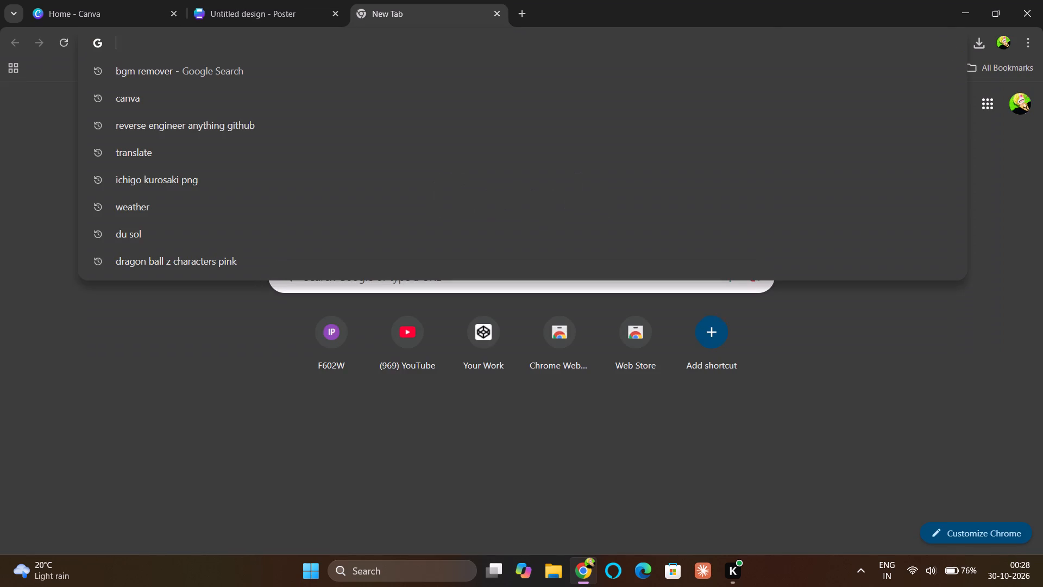
{"action": "key", "text": "h"}
{"action": "key", "text": "BackSpace"}
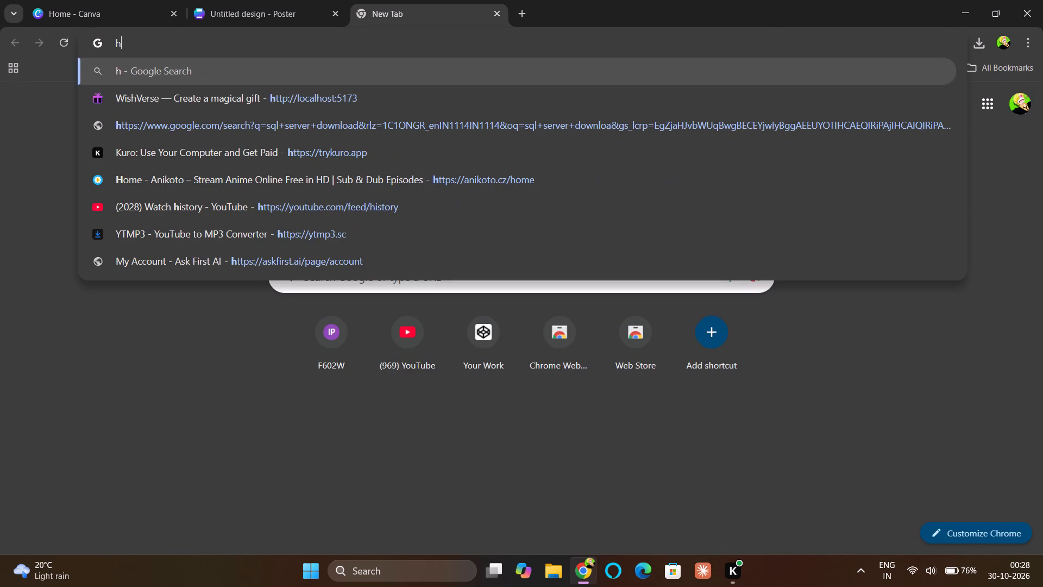
{"action": "type", "text": "ichigo"}
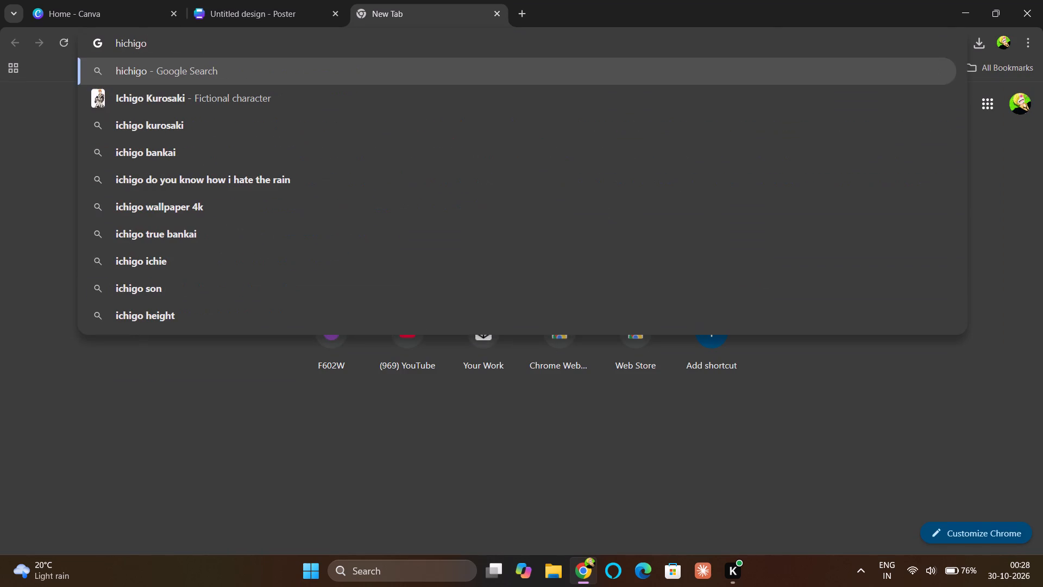
{"action": "key", "text": "BackSpace"}
{"action": "key", "text": "BackSpace"}
{"action": "key", "text": "BackSpace"}
{"action": "key", "text": "BackSpace"}
{"action": "key", "text": "BackSpace"}
{"action": "key", "text": "BackSpace"}
{"action": "key", "text": "BackSpace"}
{"action": "key", "text": "BackSpace"}
{"action": "key", "text": "BackSpace"}
{"action": "key", "text": "BackSpace"}
{"action": "key", "text": "BackSpace"}
{"action": "key", "text": "BackSpace"}
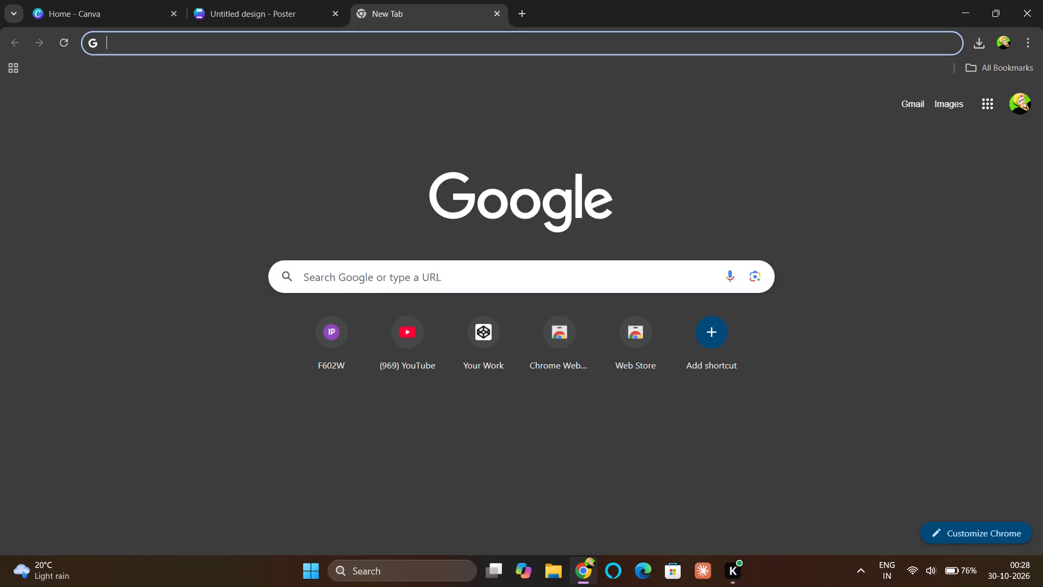
{"action": "type", "text": "ichi"}
{"action": "key", "text": "Down"}
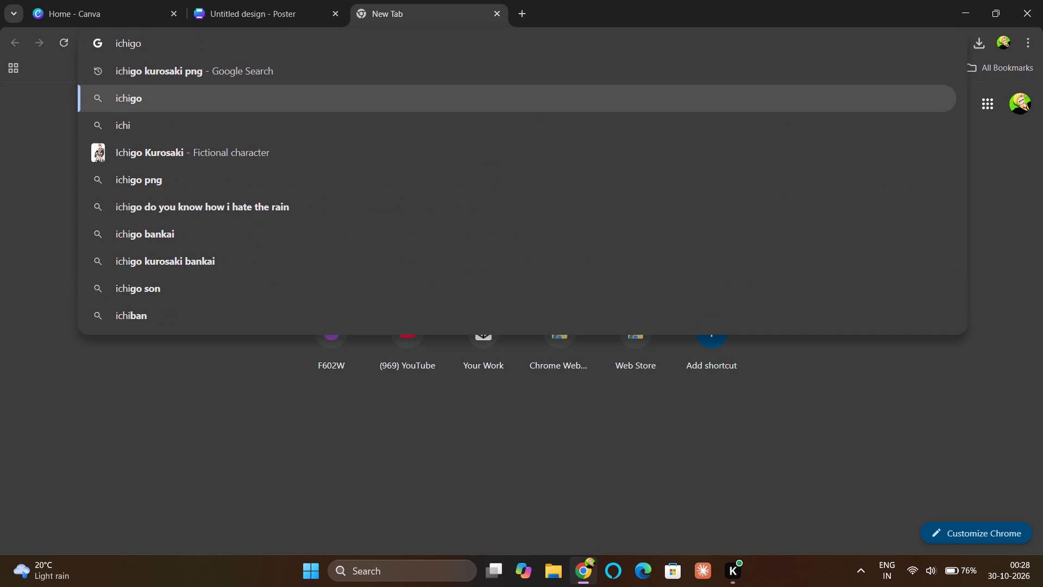
{"action": "key", "text": "Up"}
{"action": "key", "text": "space"}
{"action": "key", "text": "Down"}
{"action": "key", "text": "space"}
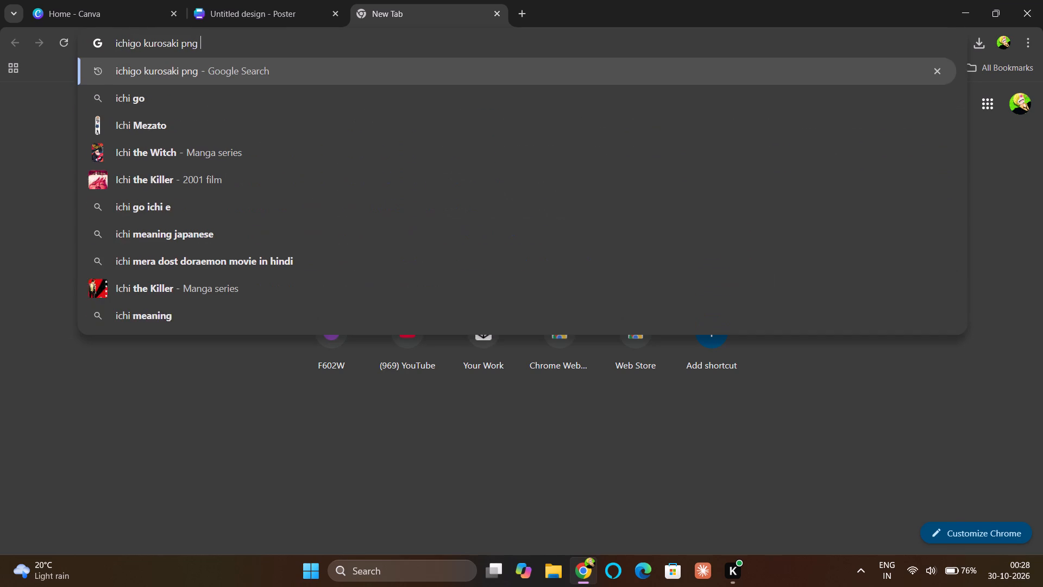
{"action": "type", "text": "ho"}
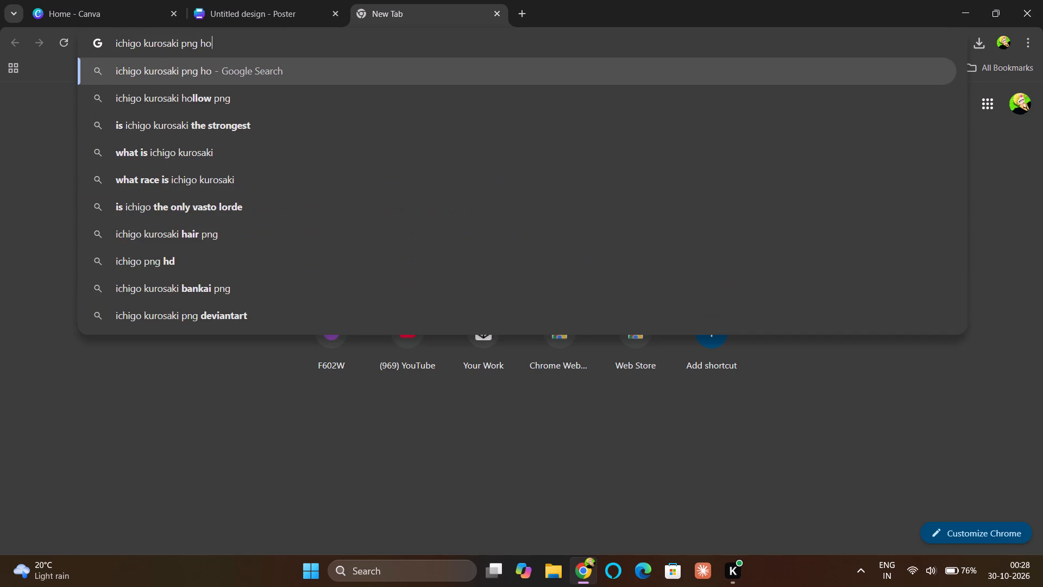
{"action": "key", "text": "Down"}
{"action": "key", "text": "Down"}
{"action": "key", "text": "Up"}
{"action": "key", "text": "Return"}
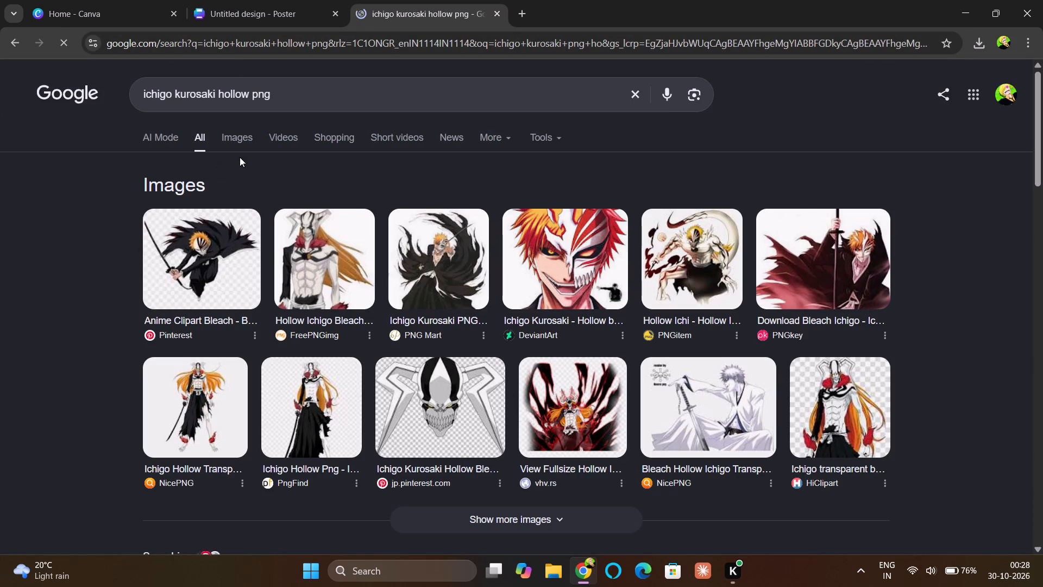
{"action": "left_click", "coordinate": [240, 145]}
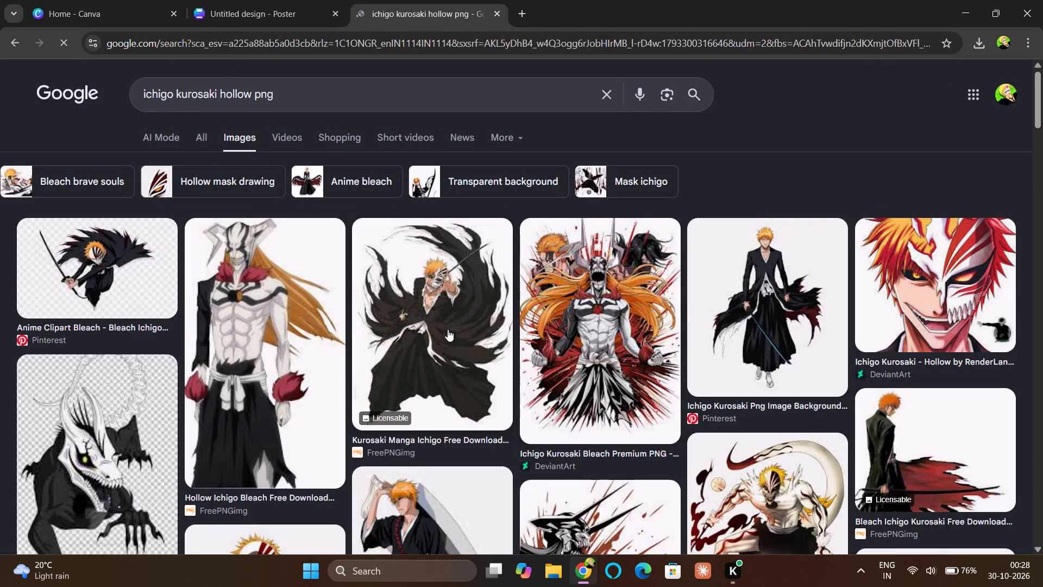
Browse the hollow Ichigo image results and save the black clawed, horned-skull hollow picture to Downloads as a JPEG.
{"action": "scroll", "coordinate": [443, 330], "scroll_direction": "down", "scroll_amount": 4}
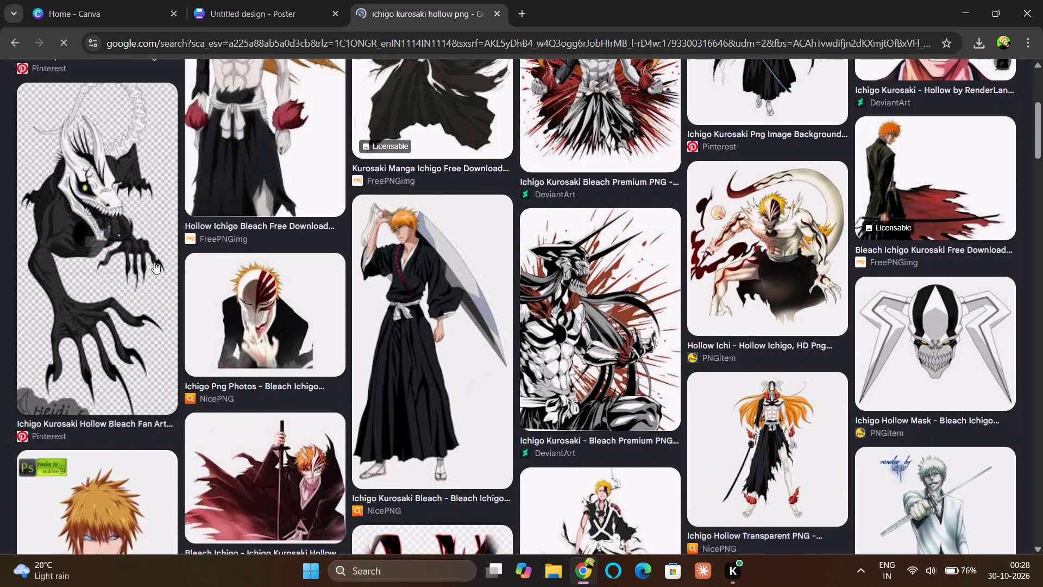
{"action": "left_click", "coordinate": [233, 15]}
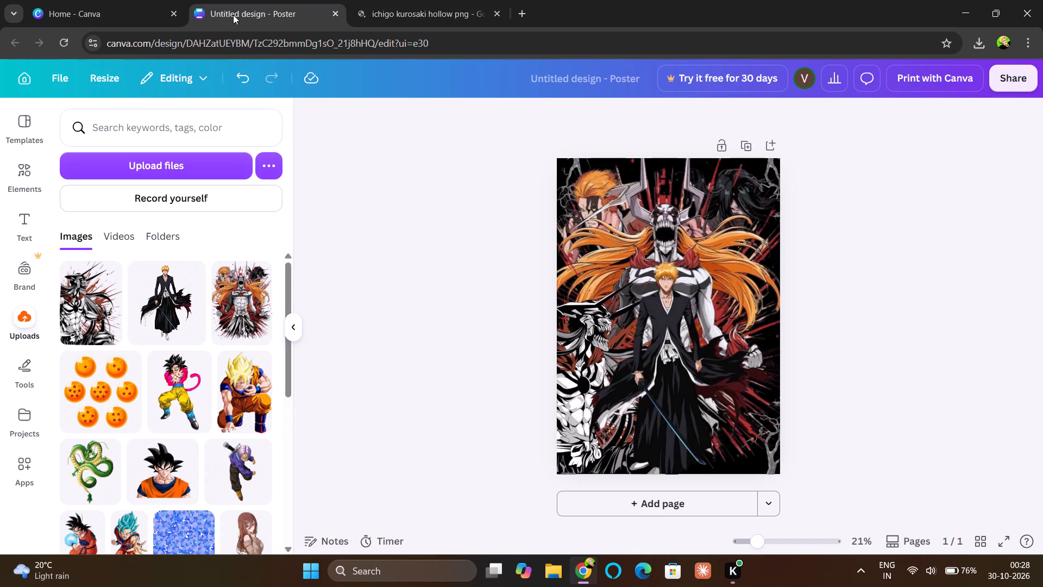
{"action": "left_click", "coordinate": [443, 3]}
{"action": "scroll", "coordinate": [153, 257], "scroll_direction": "down", "scroll_amount": 1}
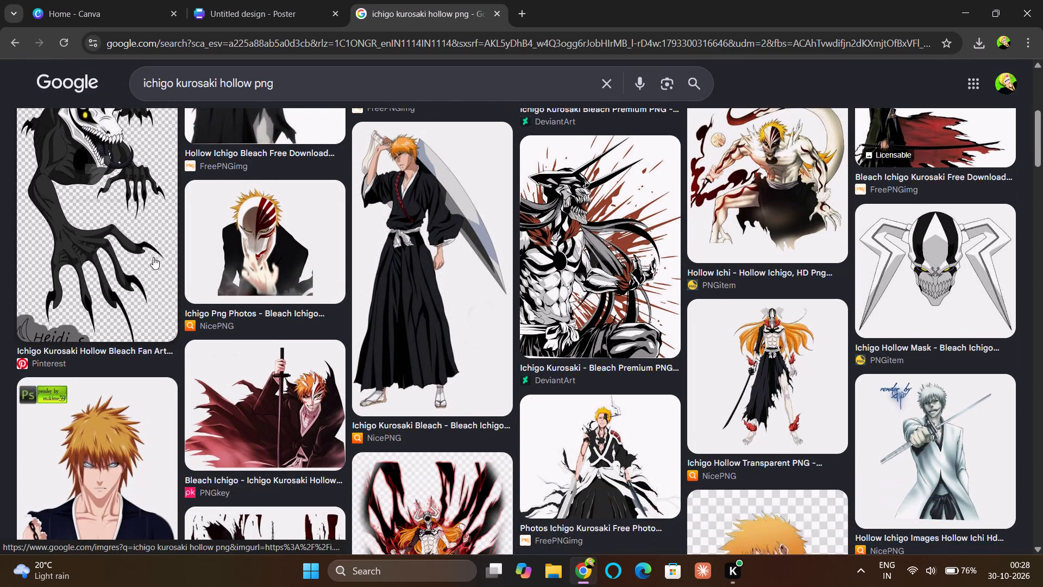
{"action": "scroll", "coordinate": [153, 257], "scroll_direction": "up", "scroll_amount": 1}
{"action": "scroll", "coordinate": [81, 269], "scroll_direction": "up", "scroll_amount": 1}
{"action": "right_click", "coordinate": [91, 296]}
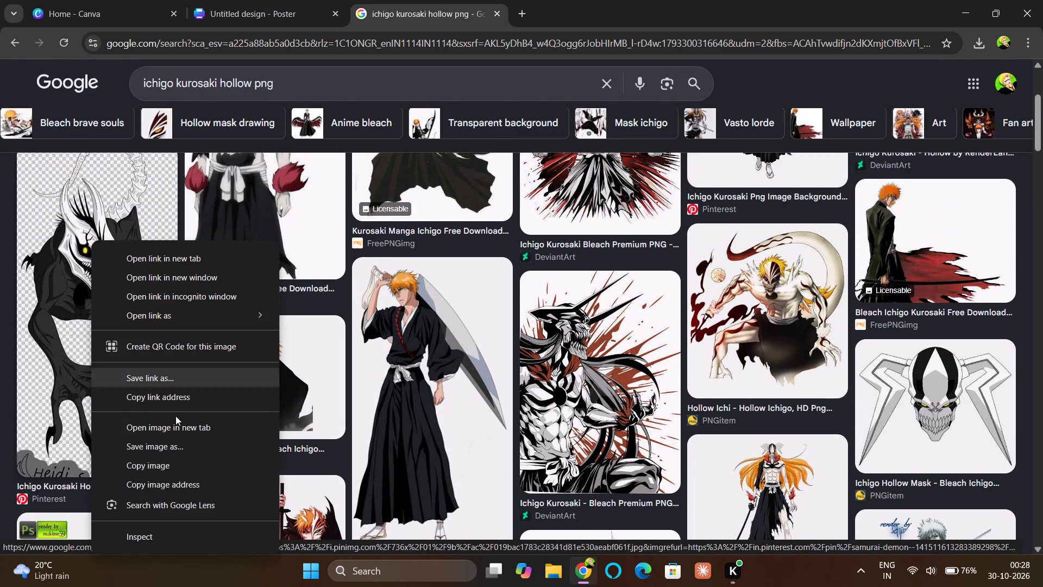
{"action": "left_click", "coordinate": [166, 447]}
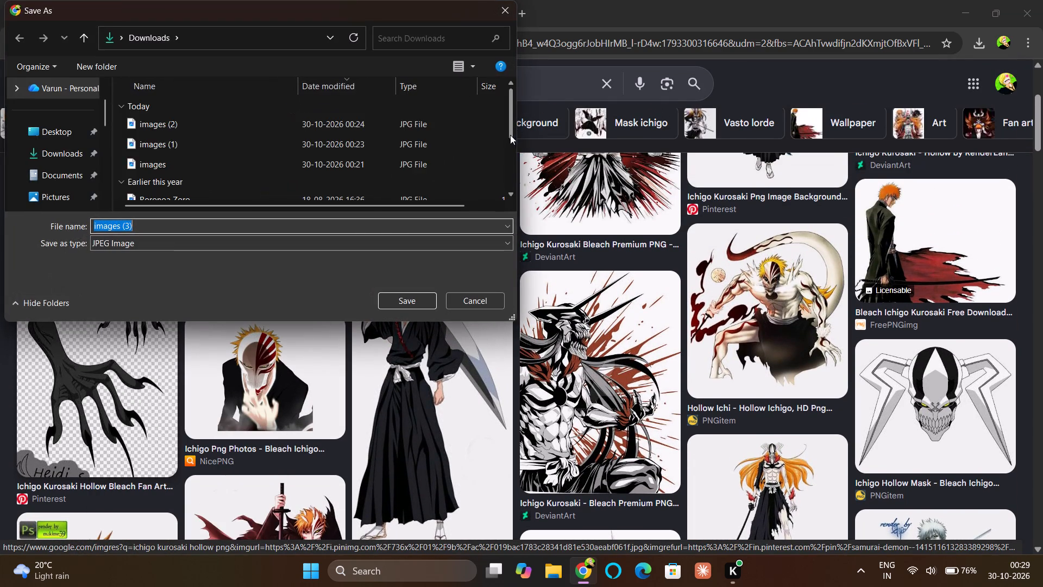
{"action": "key", "text": "Return"}
Search for "bgm remover" in a new browser tab and open remove.bg's Upload Image page.
{"action": "left_click", "coordinate": [523, 7]}
{"action": "left_click", "coordinate": [488, 51]}
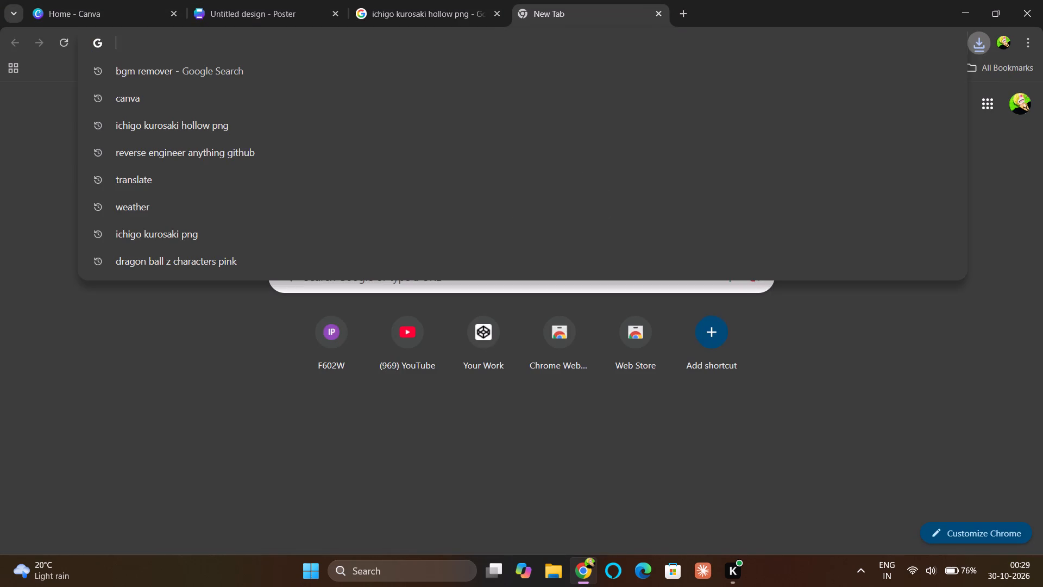
{"action": "left_click", "coordinate": [259, 83]}
{"action": "left_click", "coordinate": [266, 235]}
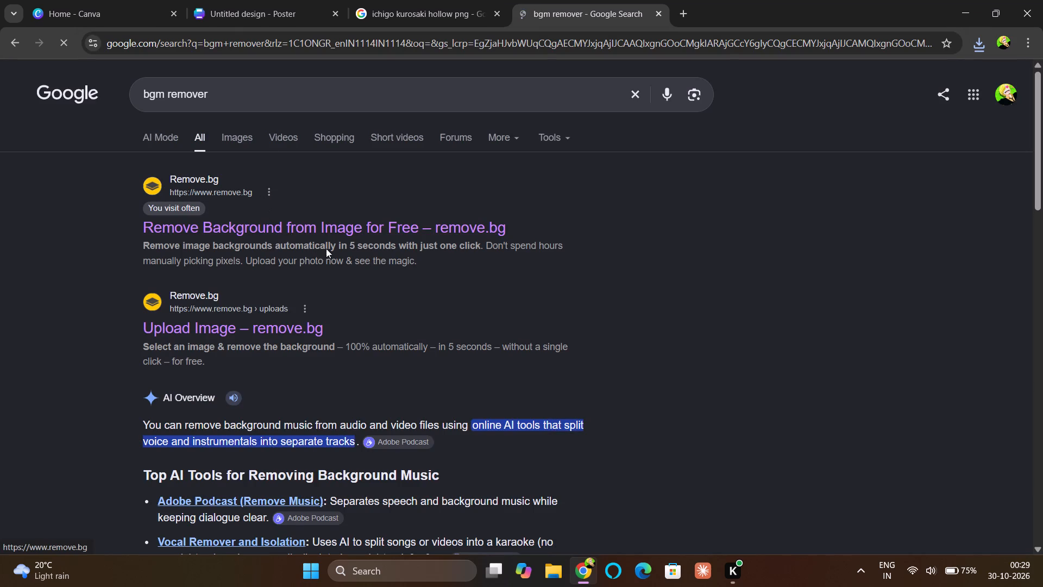
{"action": "left_click", "coordinate": [346, 233]}
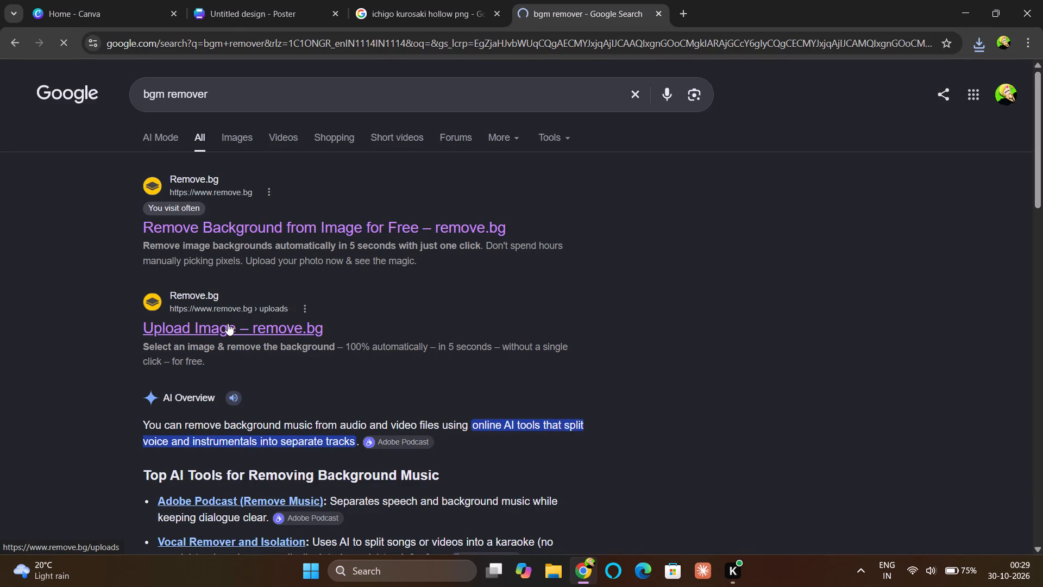
{"action": "left_click", "coordinate": [228, 324]}
{"action": "double_click", "coordinate": [234, 317]}
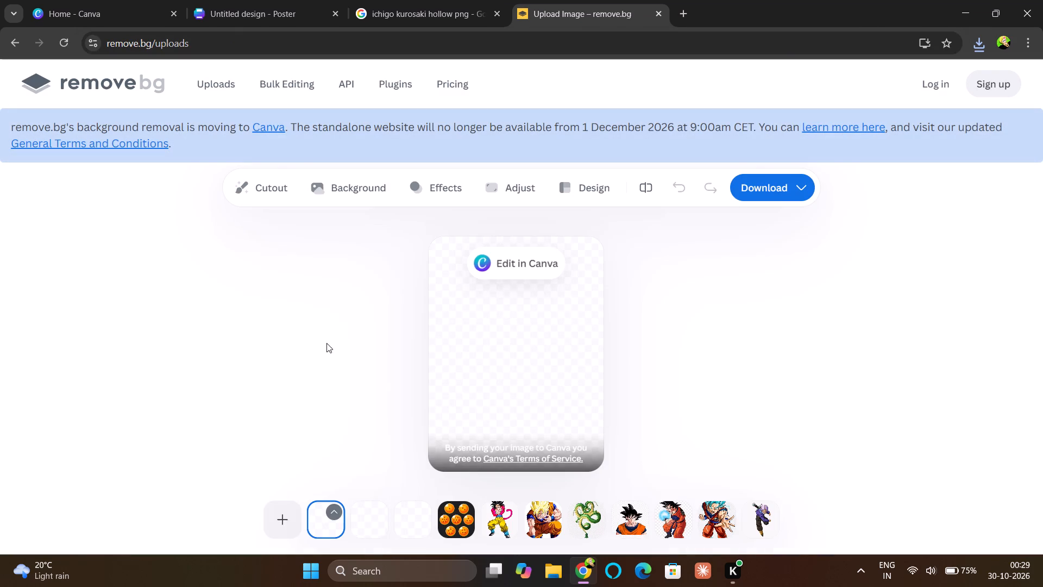
Upload the clawed hollow picture, images (3), from Downloads to remove.bg for background removal.
{"action": "left_click", "coordinate": [291, 516]}
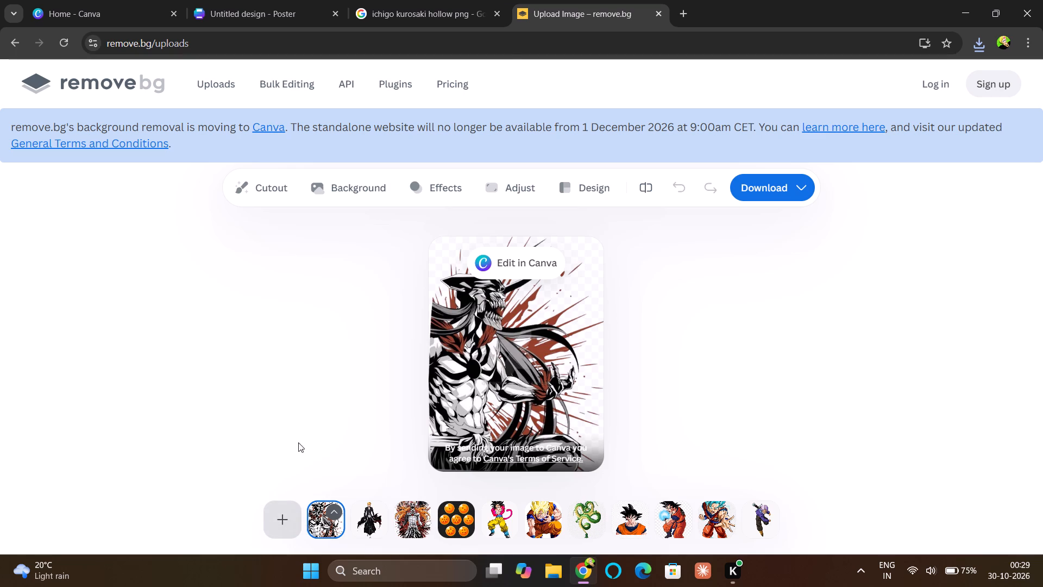
{"action": "left_click", "coordinate": [255, 126]}
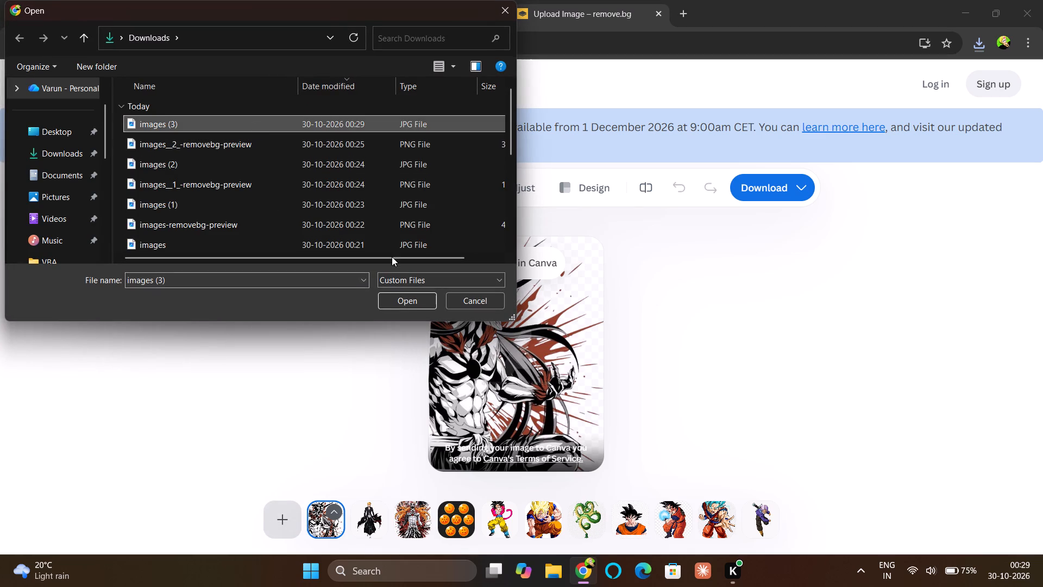
{"action": "left_click", "coordinate": [405, 301]}
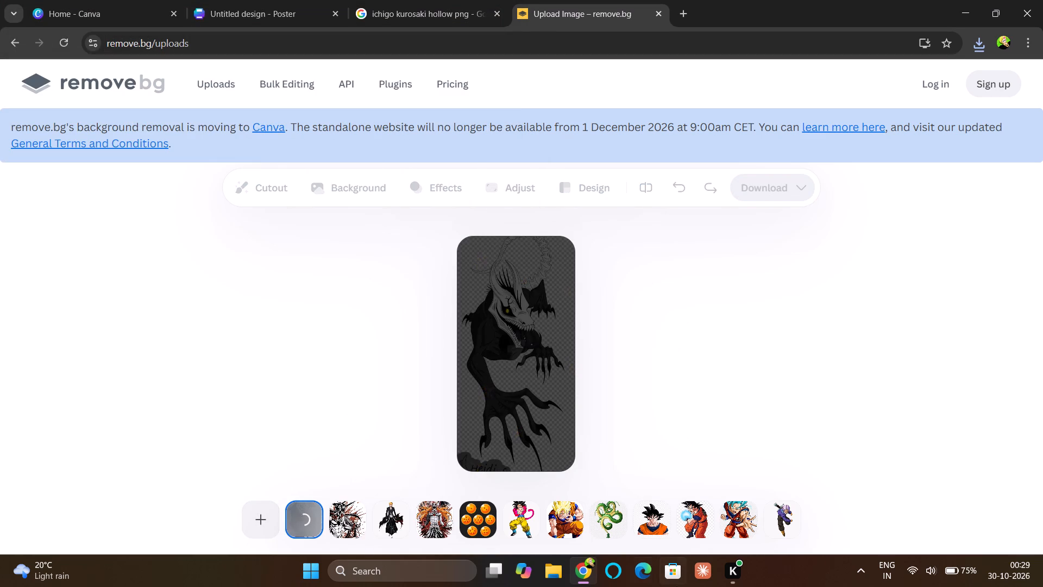
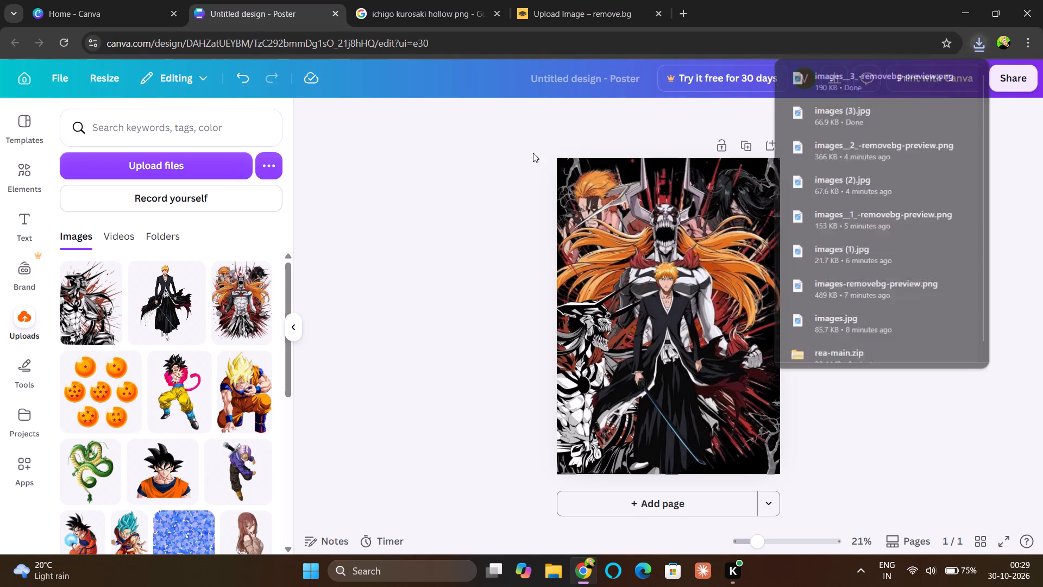
Upload the background-free clawed hollow image, images__3_-removebg-preview, from Downloads to the design's uploads.
{"action": "left_click", "coordinate": [140, 166]}
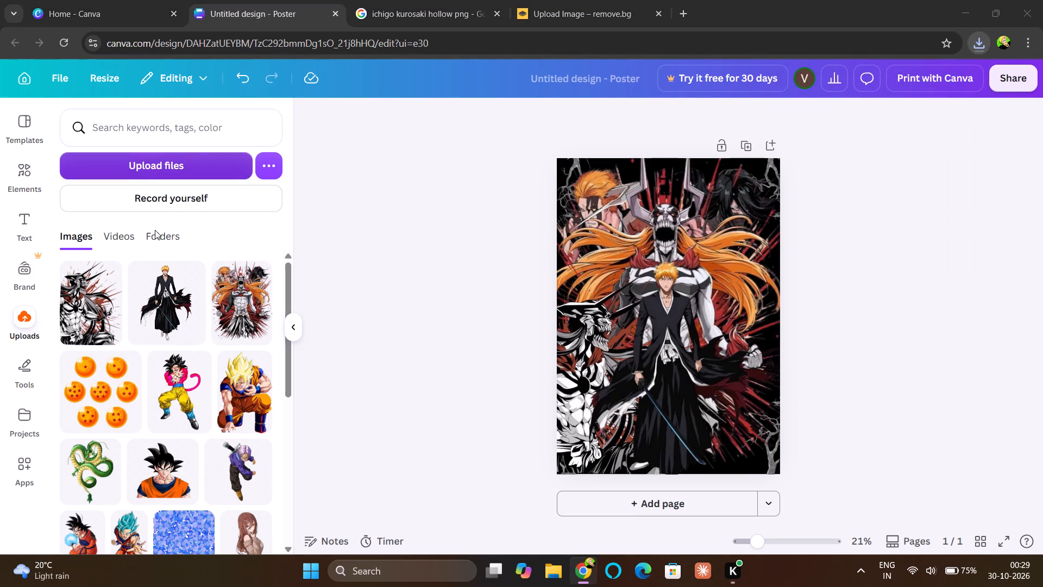
{"action": "left_click", "coordinate": [186, 116]}
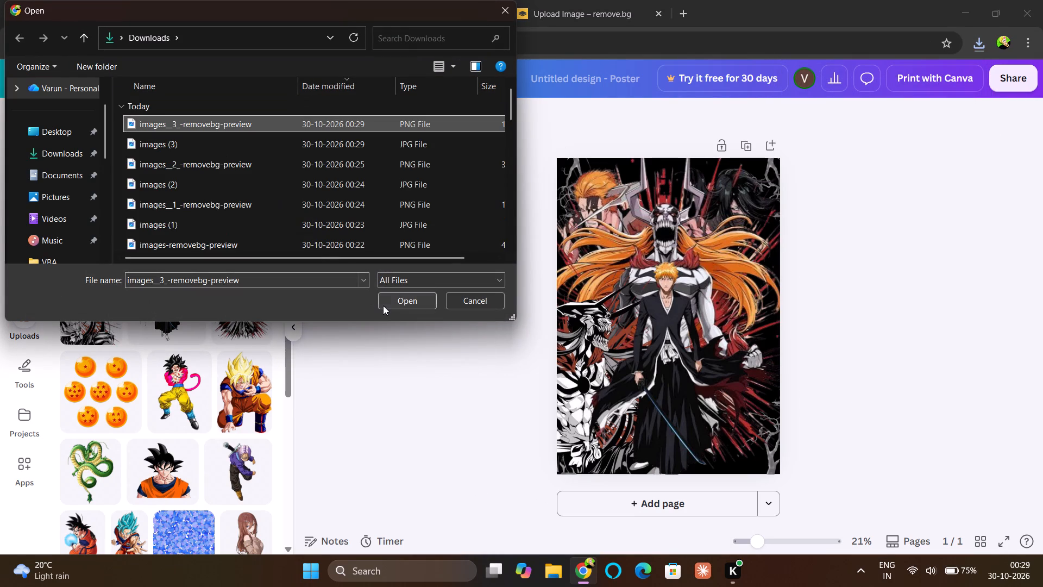
{"action": "left_click", "coordinate": [384, 303]}
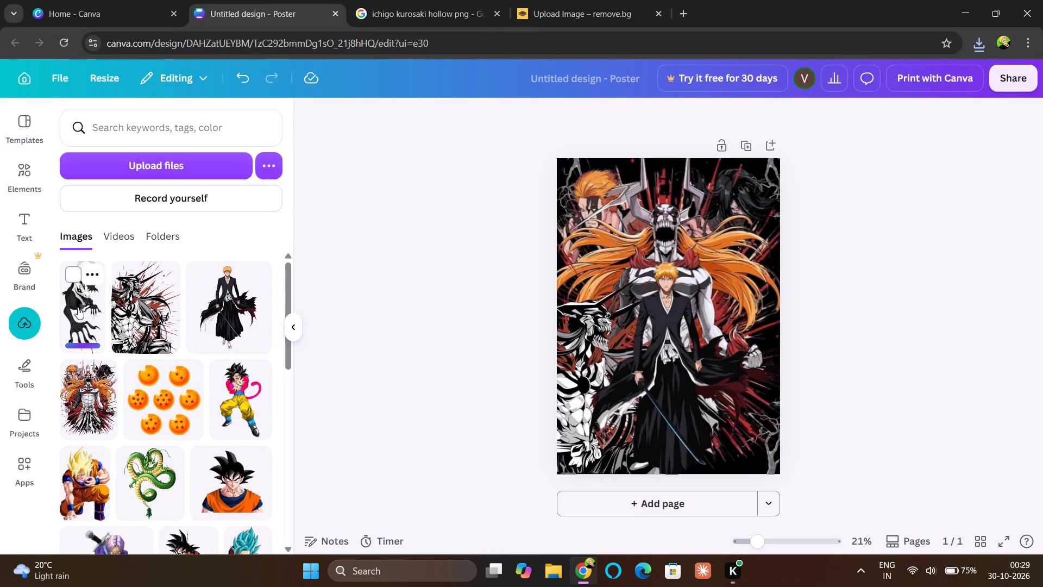
Add the clawed hollow cutout to the poster, shrink it, and place it in the lower-right corner, slightly overrunning the page edges.
{"action": "left_click", "coordinate": [79, 314]}
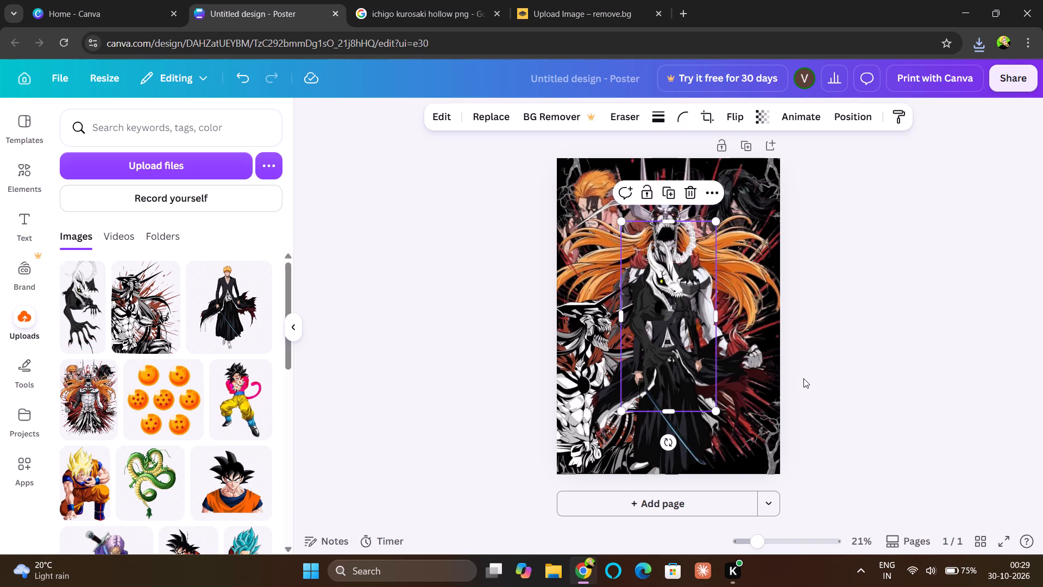
{"action": "left_click_drag", "start_coordinate": [667, 328], "coordinate": [750, 433]}
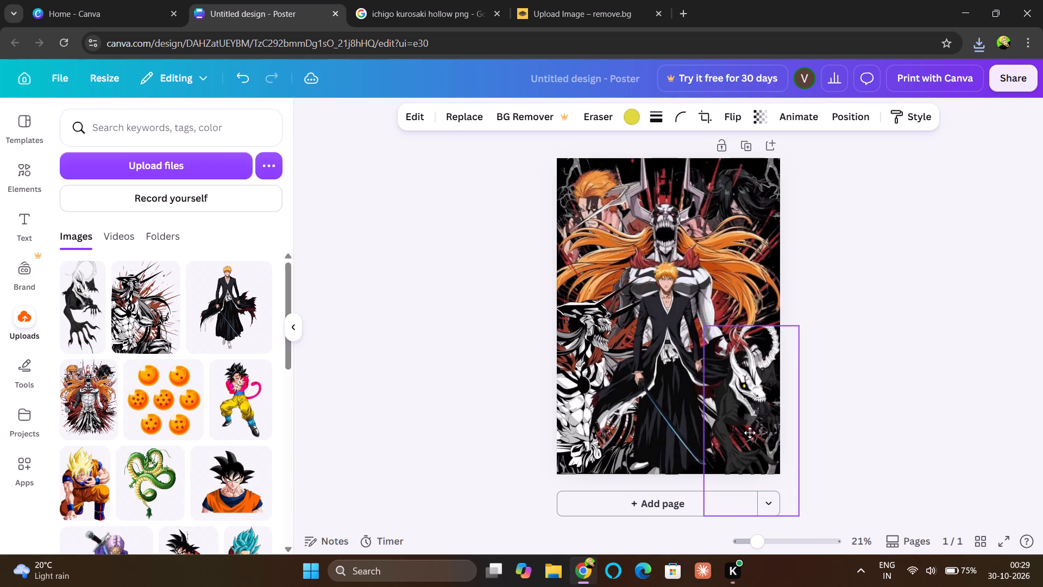
{"action": "left_click_drag", "start_coordinate": [750, 433], "coordinate": [747, 431]}
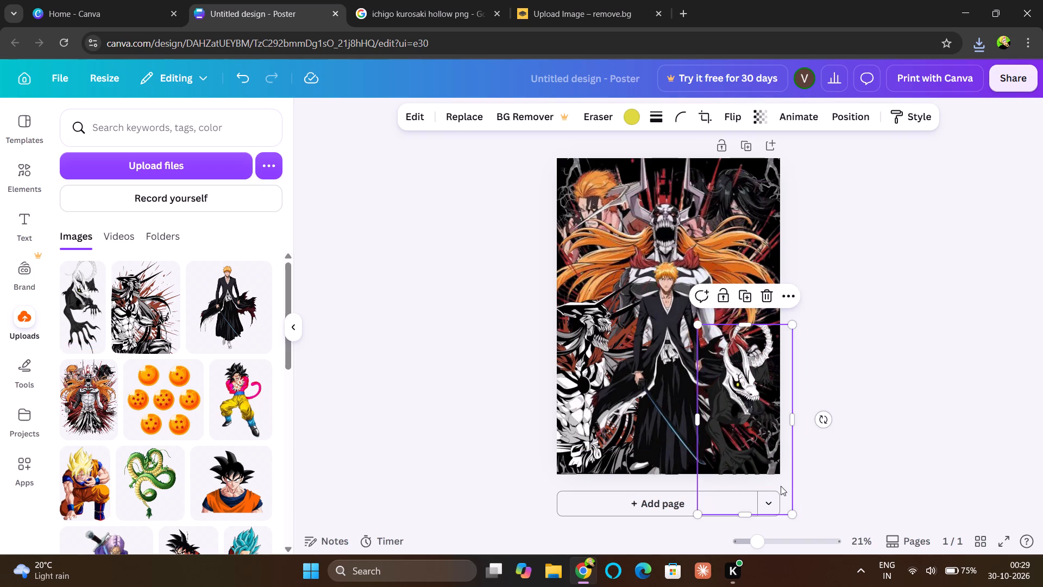
{"action": "left_click_drag", "start_coordinate": [790, 511], "coordinate": [776, 482]}
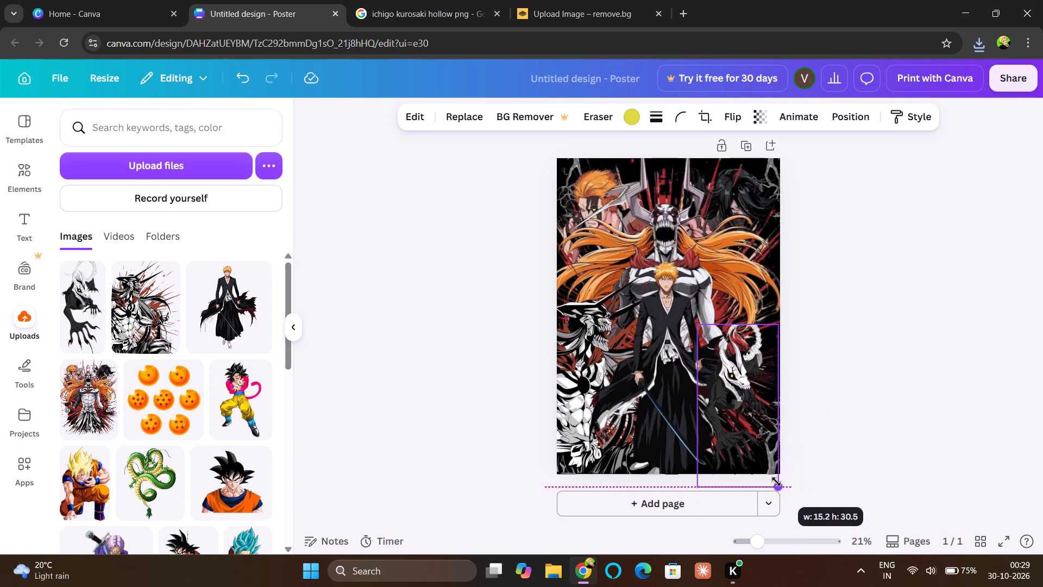
{"action": "left_click_drag", "start_coordinate": [776, 482], "coordinate": [774, 473]}
{"action": "left_click_drag", "start_coordinate": [738, 393], "coordinate": [750, 413]}
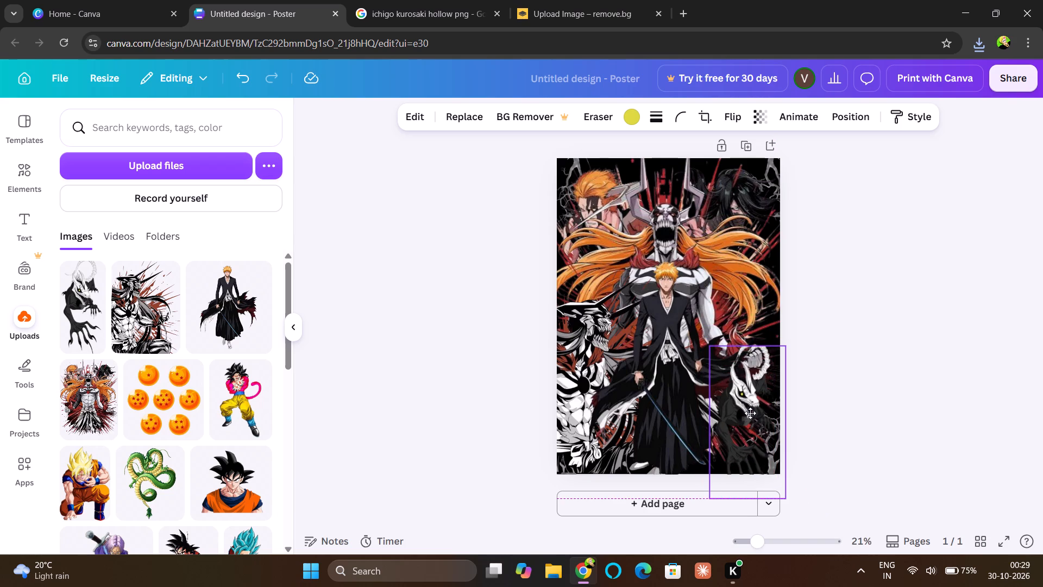
{"action": "left_click_drag", "start_coordinate": [750, 413], "coordinate": [753, 413]}
{"action": "left_click", "coordinate": [839, 373]}
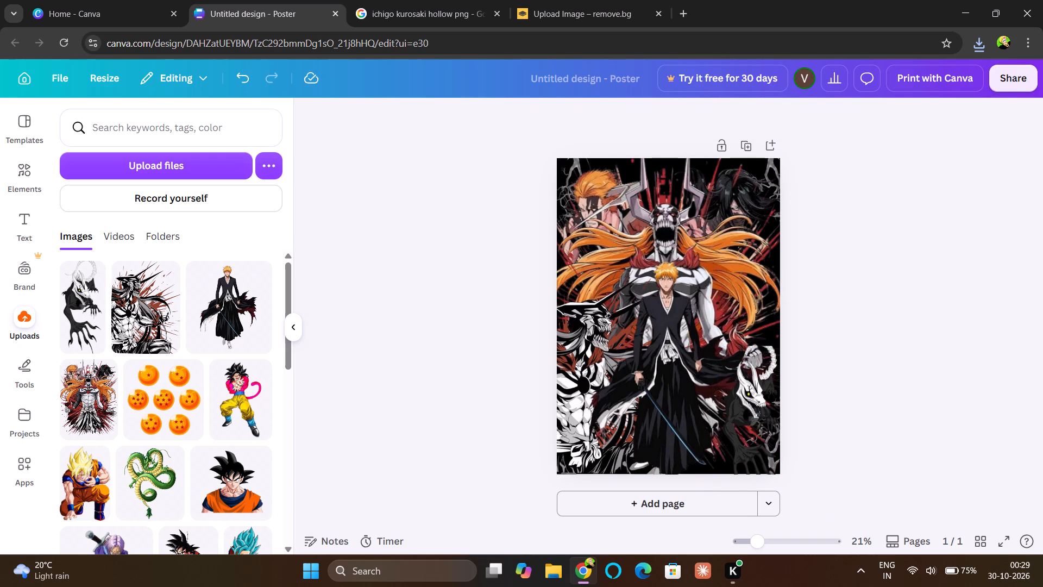
Check the design's save status and make the poster available for offline use.
{"action": "left_click", "coordinate": [313, 87]}
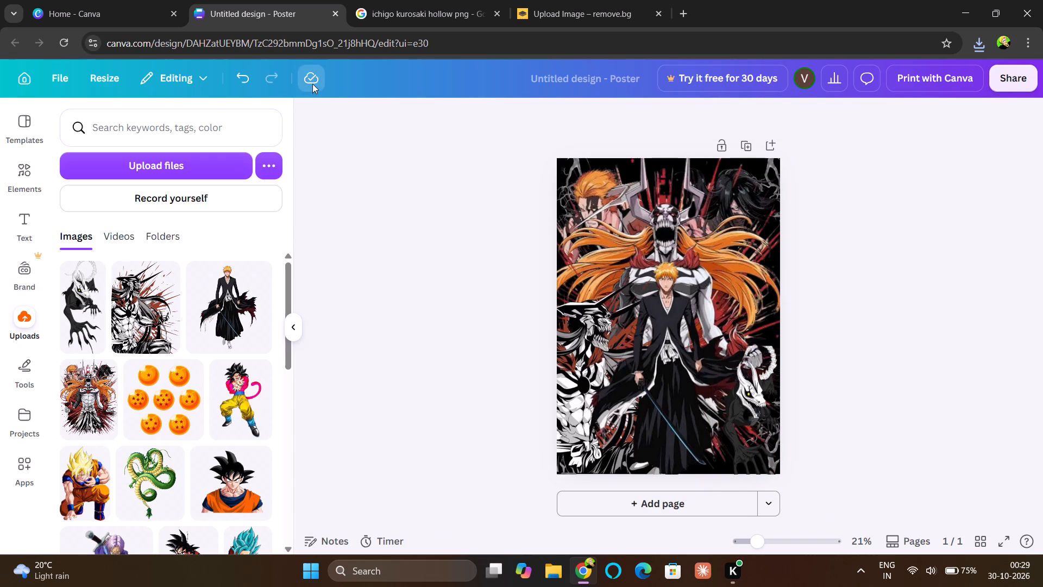
{"action": "left_click", "coordinate": [400, 336]}
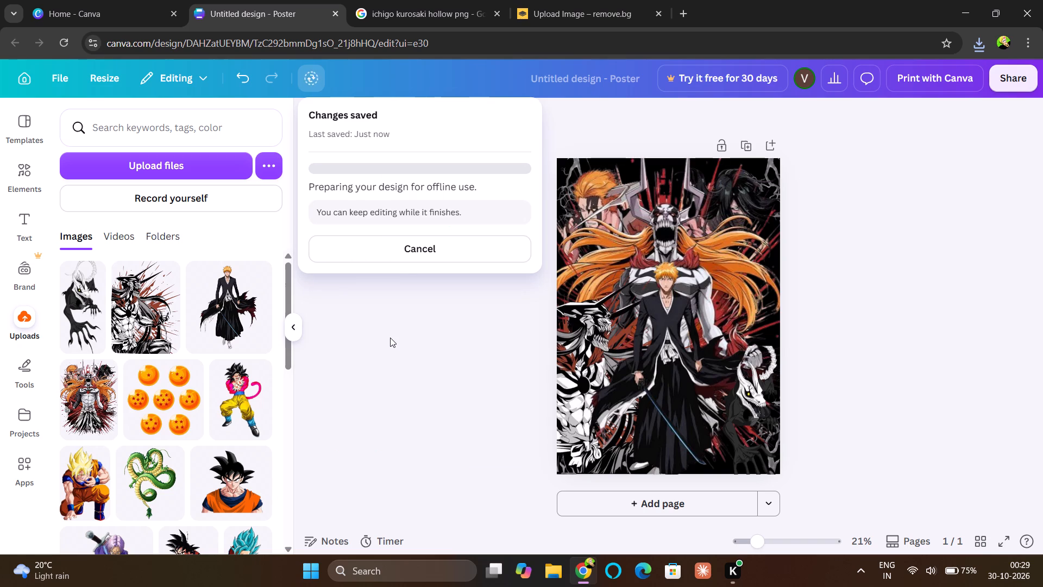
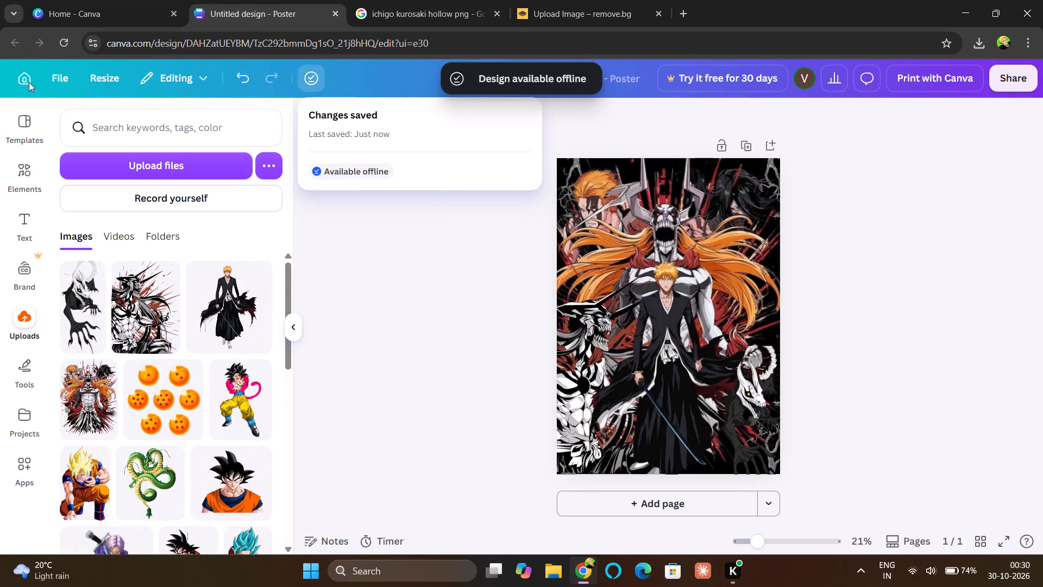
Close the save status details and examine the finished poster's overall composition and cutout placement, both close up and as a whole.
{"action": "left_click", "coordinate": [29, 82]}
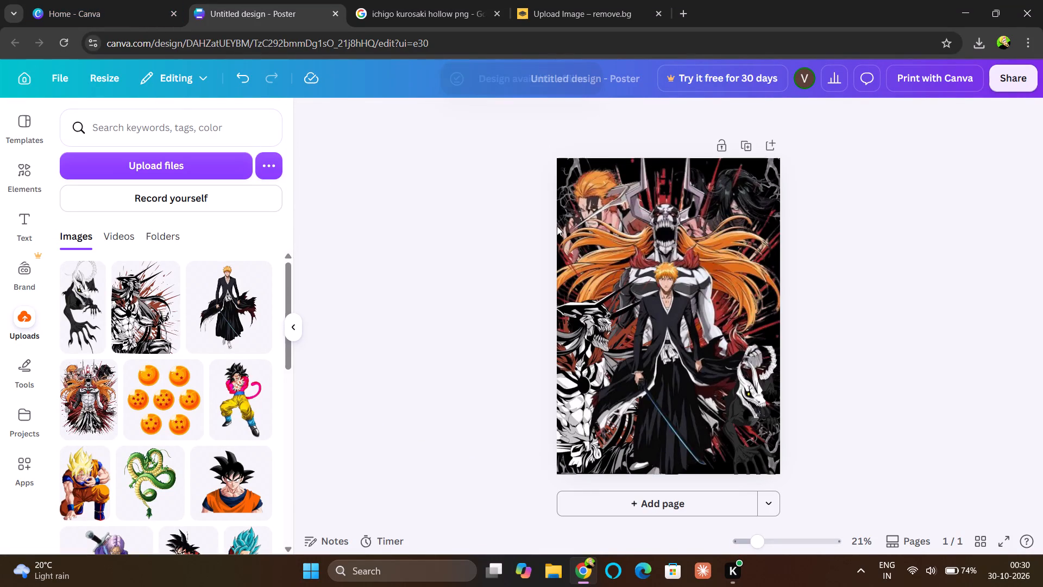
{"action": "scroll", "coordinate": [843, 201], "scroll_direction": "down", "scroll_amount": 3}
{"action": "scroll", "coordinate": [840, 203], "scroll_direction": "up", "scroll_amount": 4}
{"action": "left_click_drag", "start_coordinate": [761, 547], "coordinate": [767, 558]}
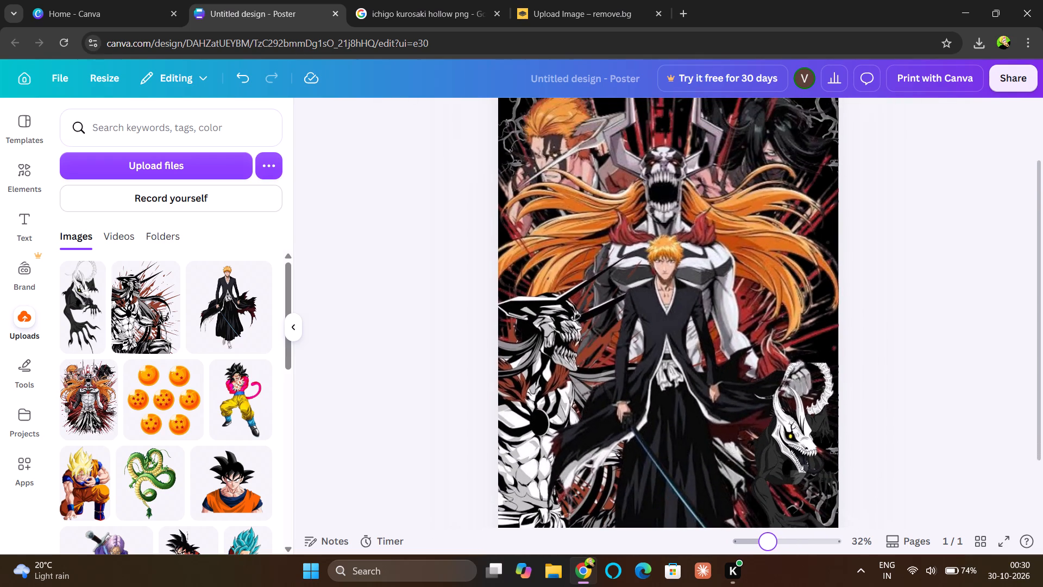
{"action": "left_click_drag", "start_coordinate": [767, 558], "coordinate": [763, 563]}
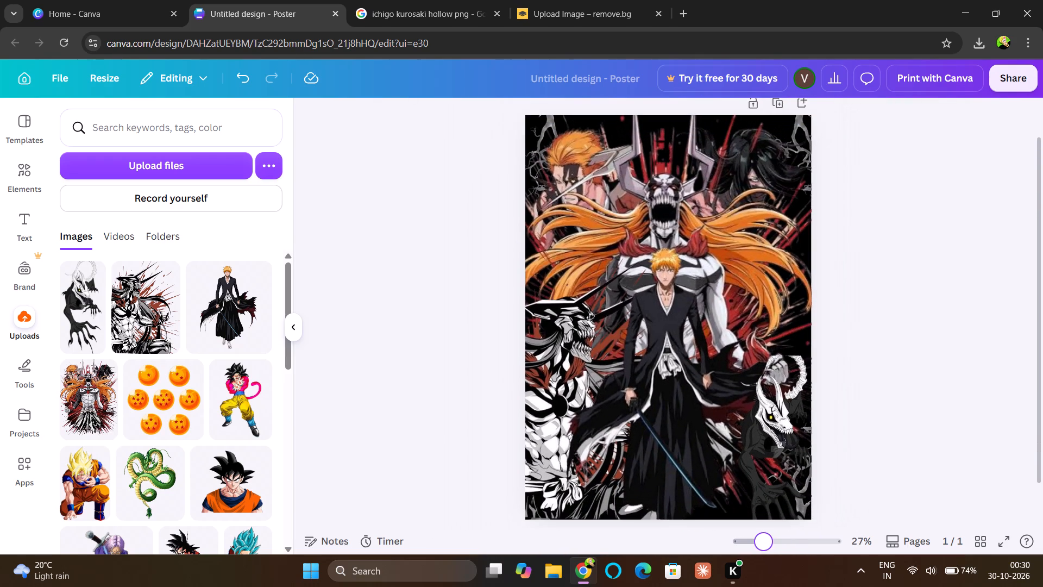
{"action": "left_click_drag", "start_coordinate": [763, 563], "coordinate": [724, 554]}
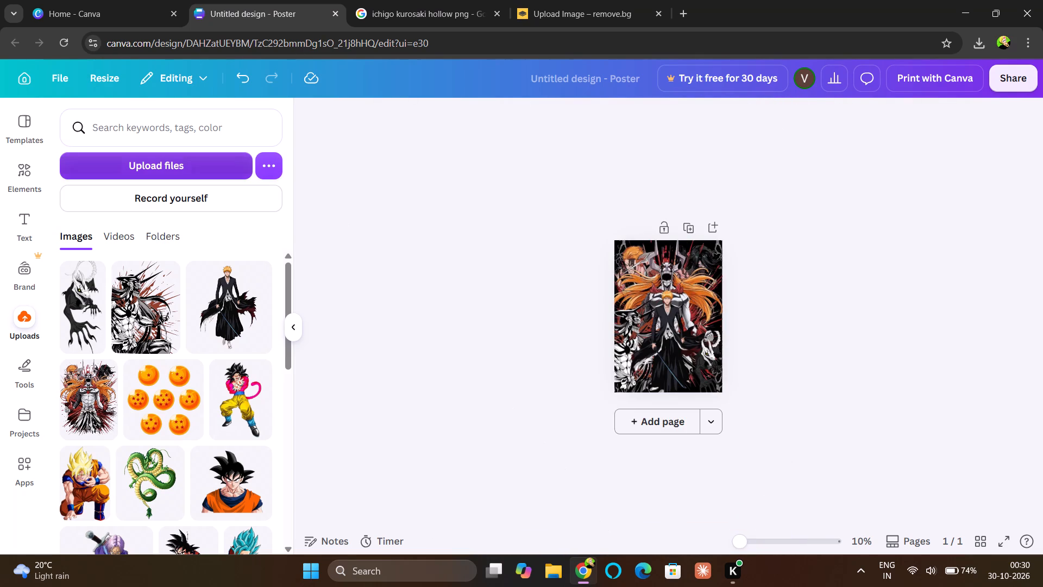